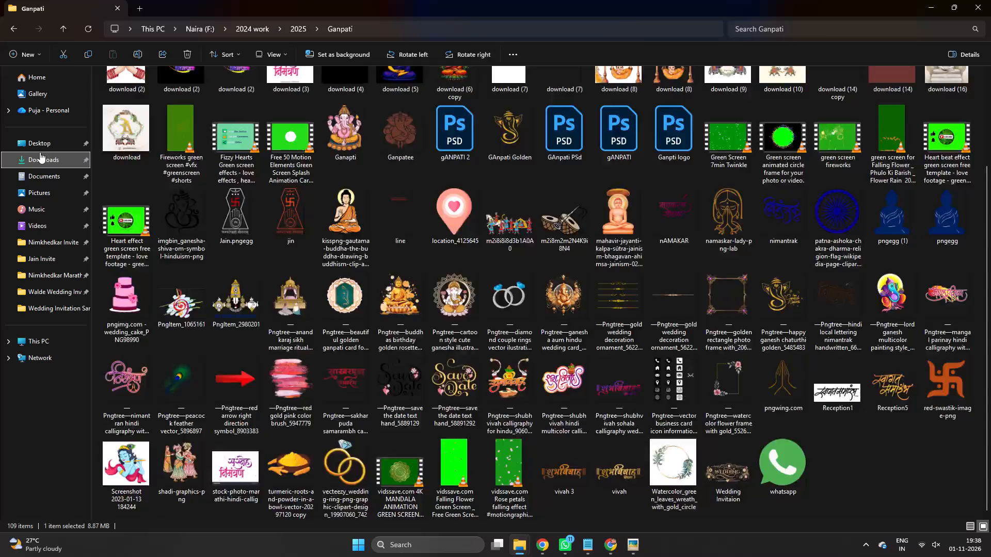
Open the कोजागिरी पौर्णिमा स्नेहमिलन सोहळा poster image from Downloads in Adobe Photoshop.
click(116, 110)
right_click(116, 110)
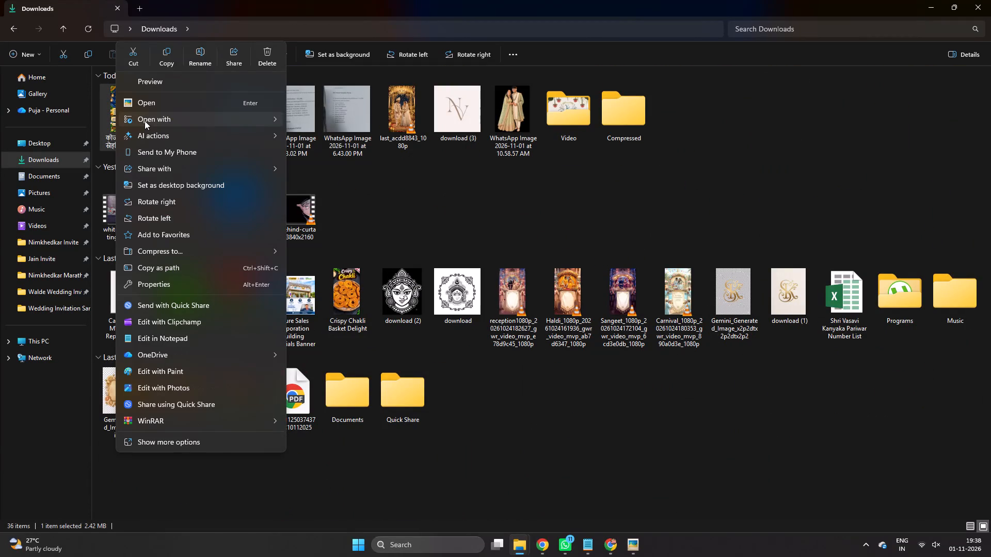
click(145, 121)
click(331, 122)
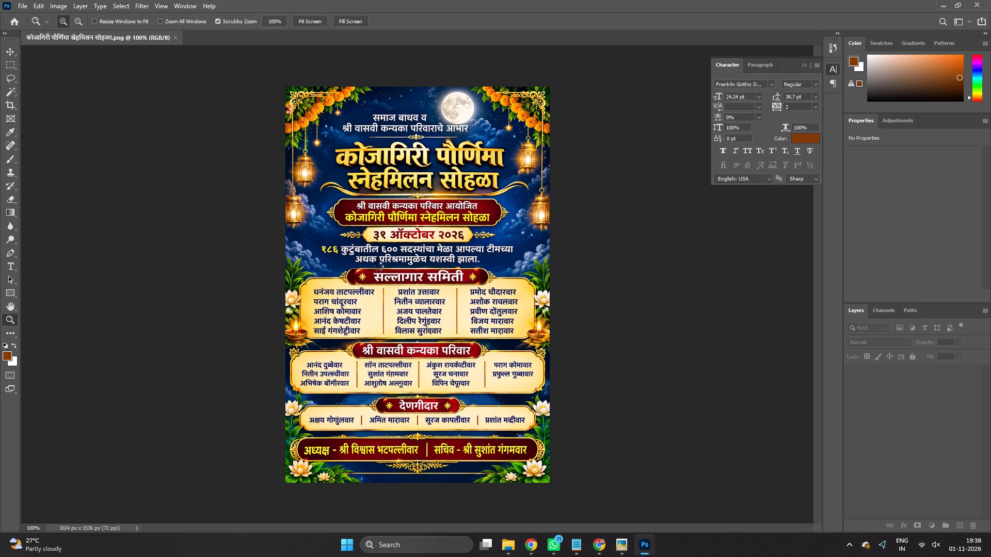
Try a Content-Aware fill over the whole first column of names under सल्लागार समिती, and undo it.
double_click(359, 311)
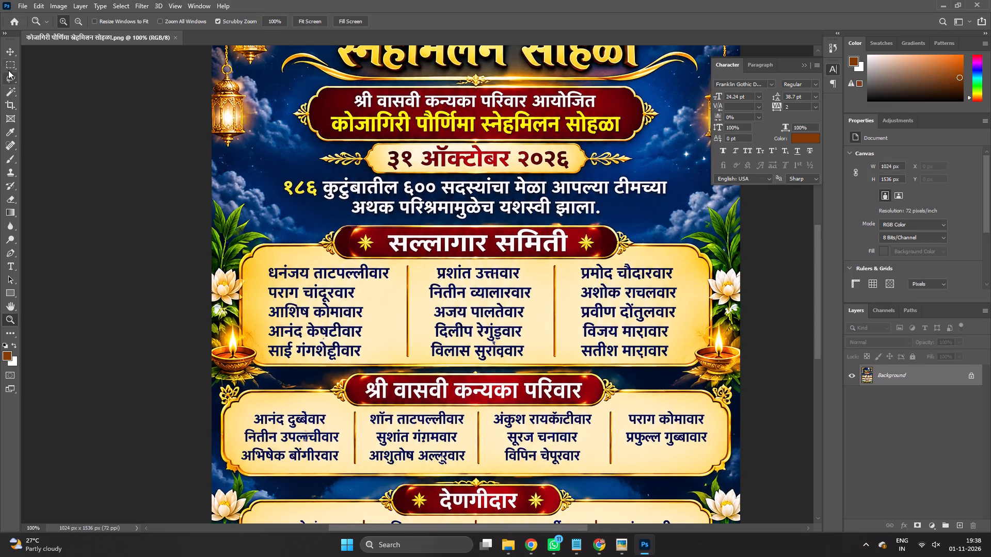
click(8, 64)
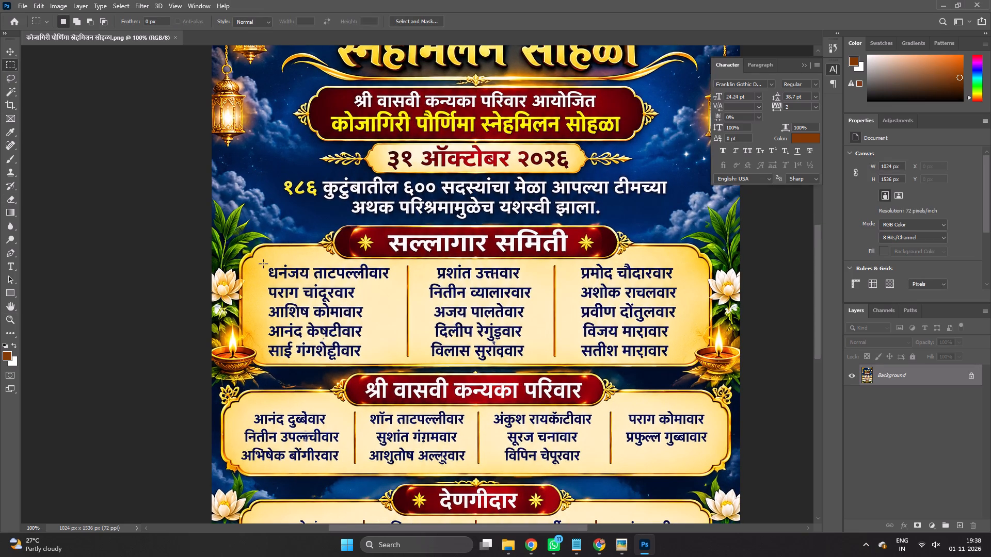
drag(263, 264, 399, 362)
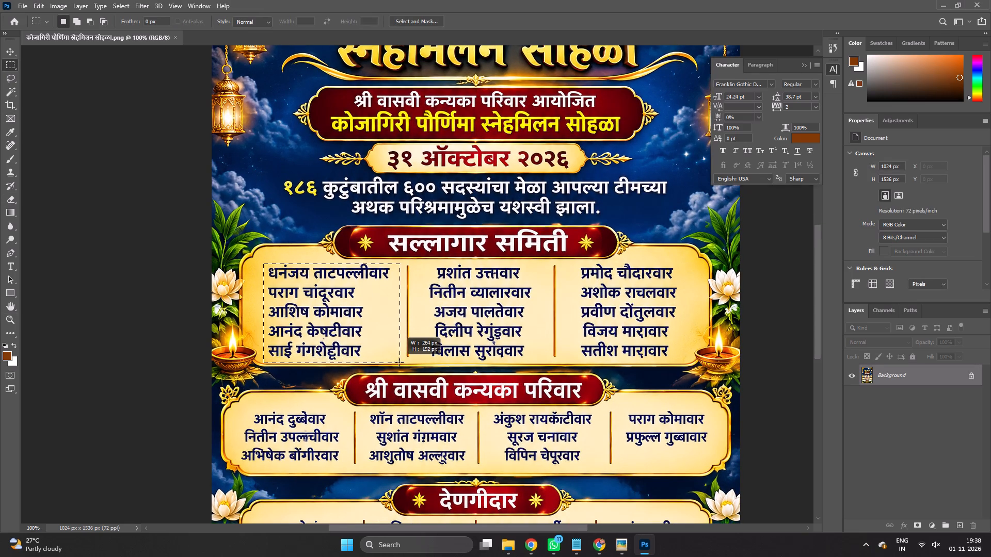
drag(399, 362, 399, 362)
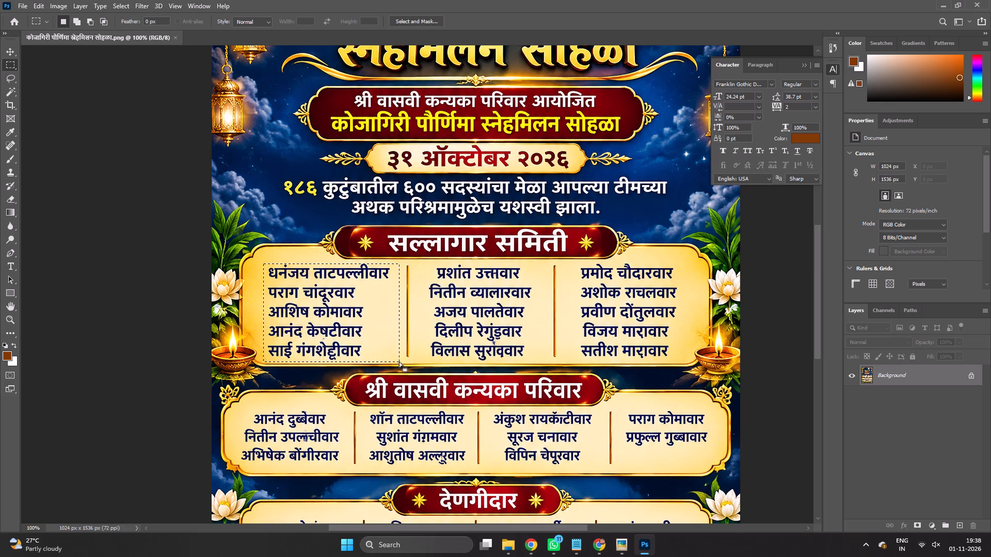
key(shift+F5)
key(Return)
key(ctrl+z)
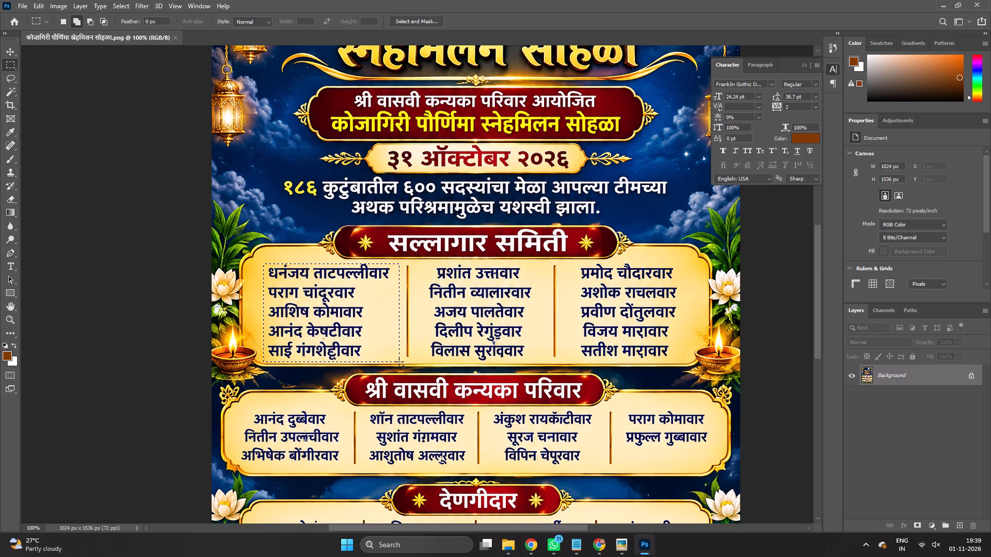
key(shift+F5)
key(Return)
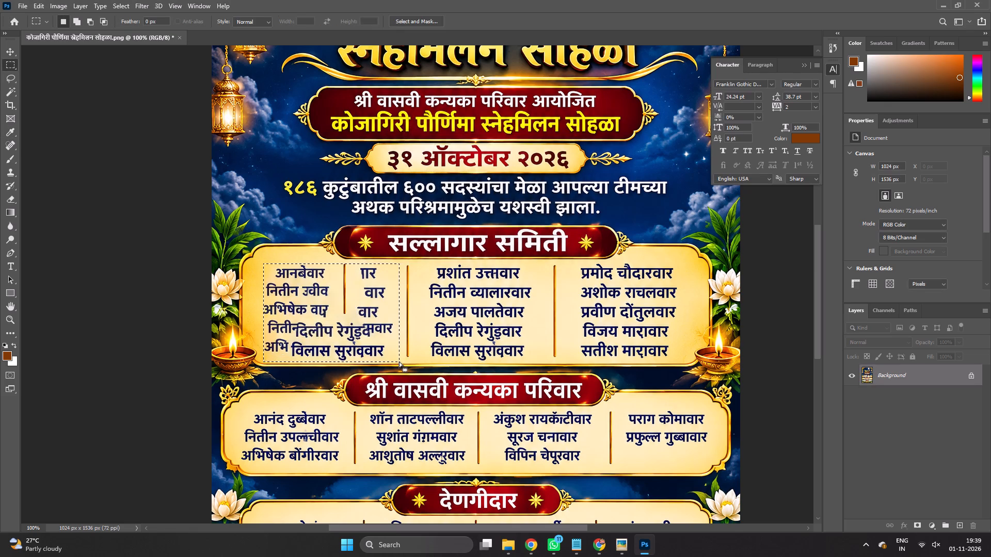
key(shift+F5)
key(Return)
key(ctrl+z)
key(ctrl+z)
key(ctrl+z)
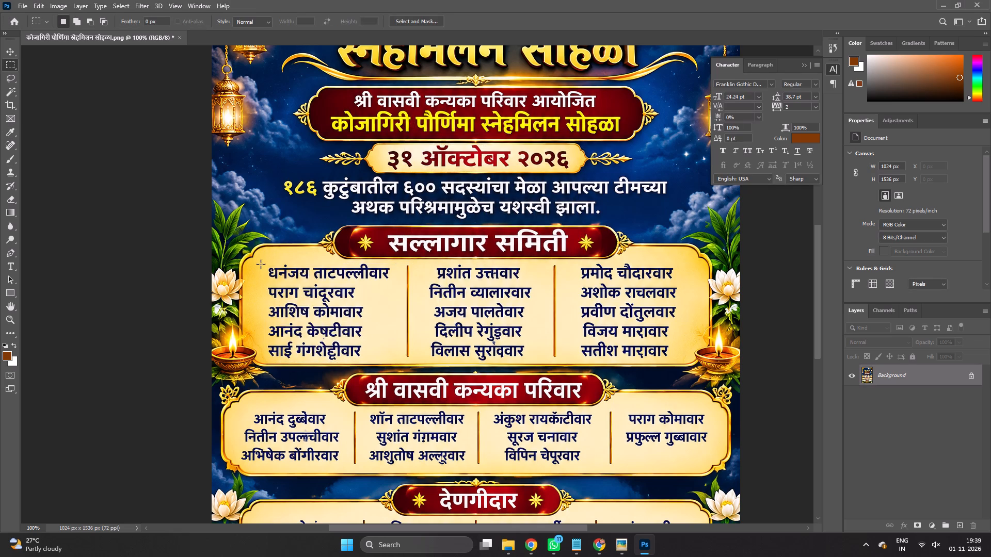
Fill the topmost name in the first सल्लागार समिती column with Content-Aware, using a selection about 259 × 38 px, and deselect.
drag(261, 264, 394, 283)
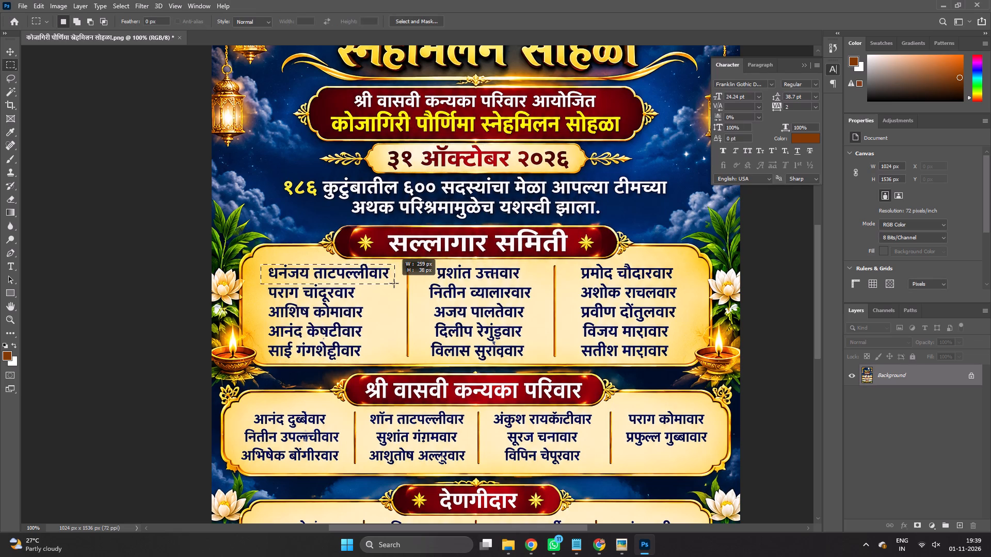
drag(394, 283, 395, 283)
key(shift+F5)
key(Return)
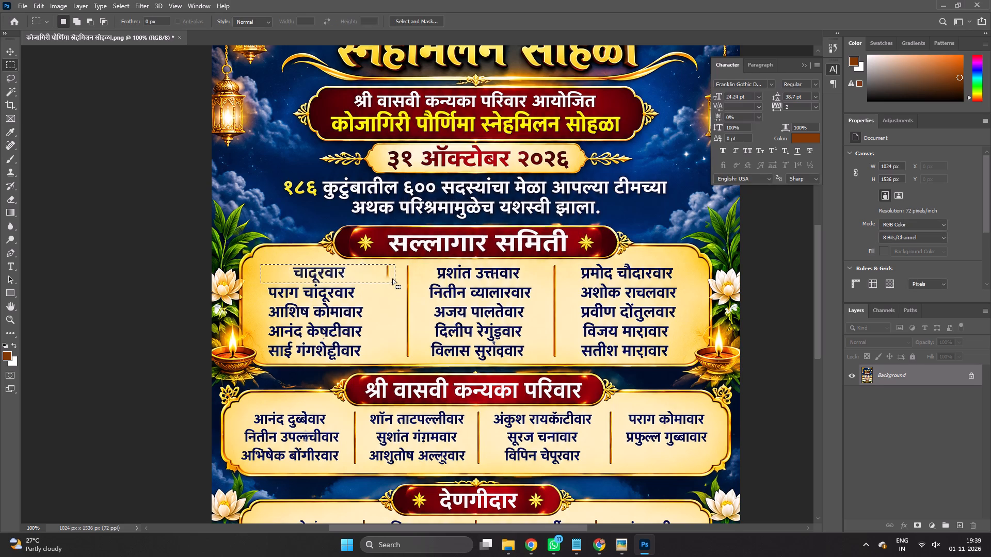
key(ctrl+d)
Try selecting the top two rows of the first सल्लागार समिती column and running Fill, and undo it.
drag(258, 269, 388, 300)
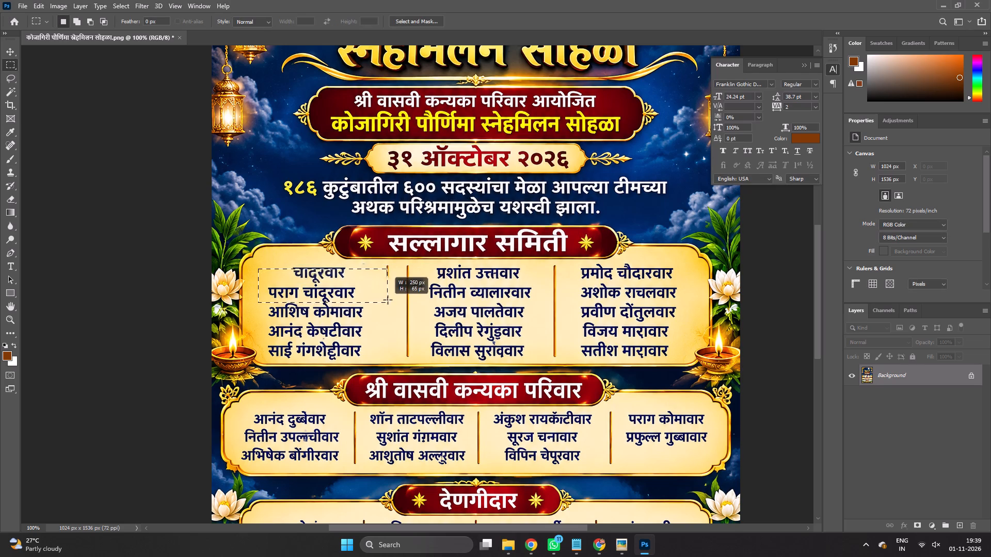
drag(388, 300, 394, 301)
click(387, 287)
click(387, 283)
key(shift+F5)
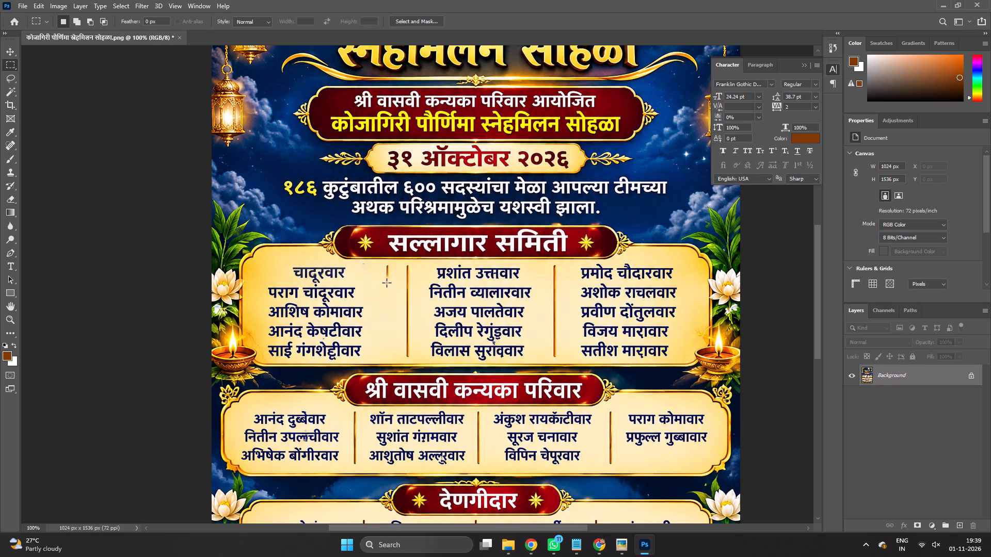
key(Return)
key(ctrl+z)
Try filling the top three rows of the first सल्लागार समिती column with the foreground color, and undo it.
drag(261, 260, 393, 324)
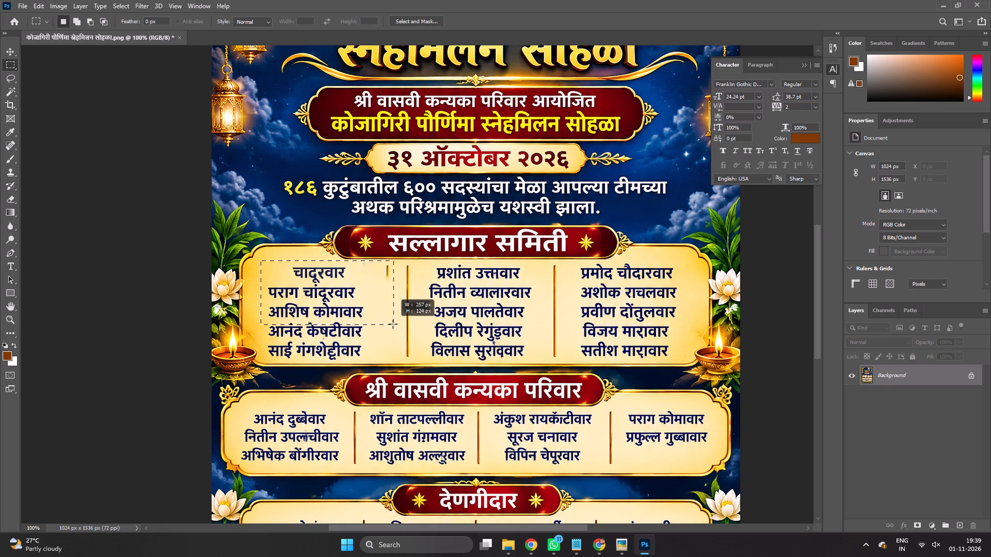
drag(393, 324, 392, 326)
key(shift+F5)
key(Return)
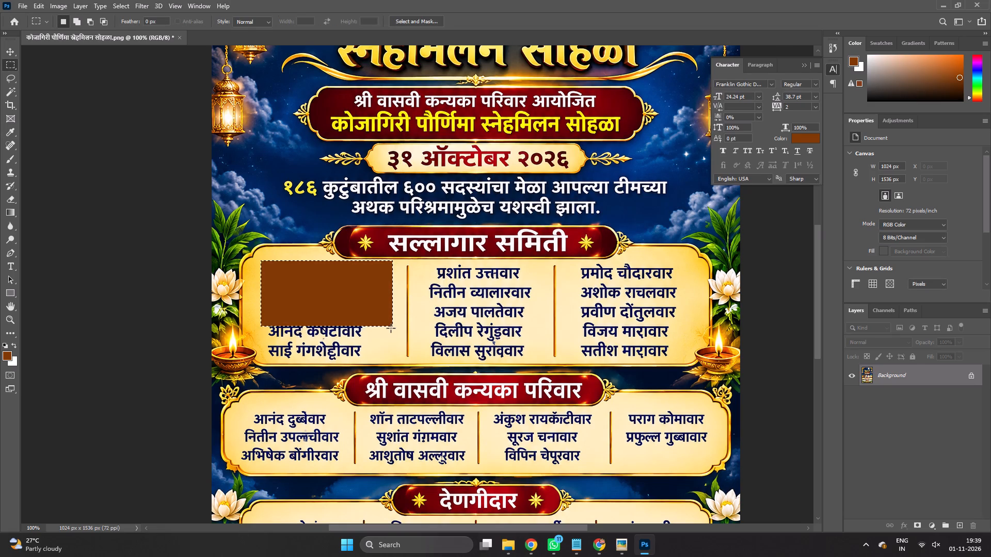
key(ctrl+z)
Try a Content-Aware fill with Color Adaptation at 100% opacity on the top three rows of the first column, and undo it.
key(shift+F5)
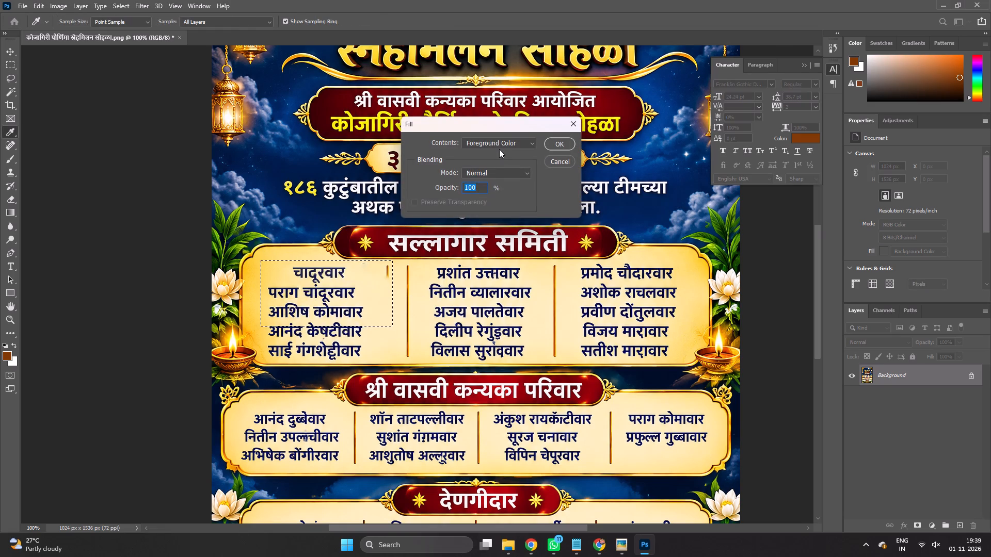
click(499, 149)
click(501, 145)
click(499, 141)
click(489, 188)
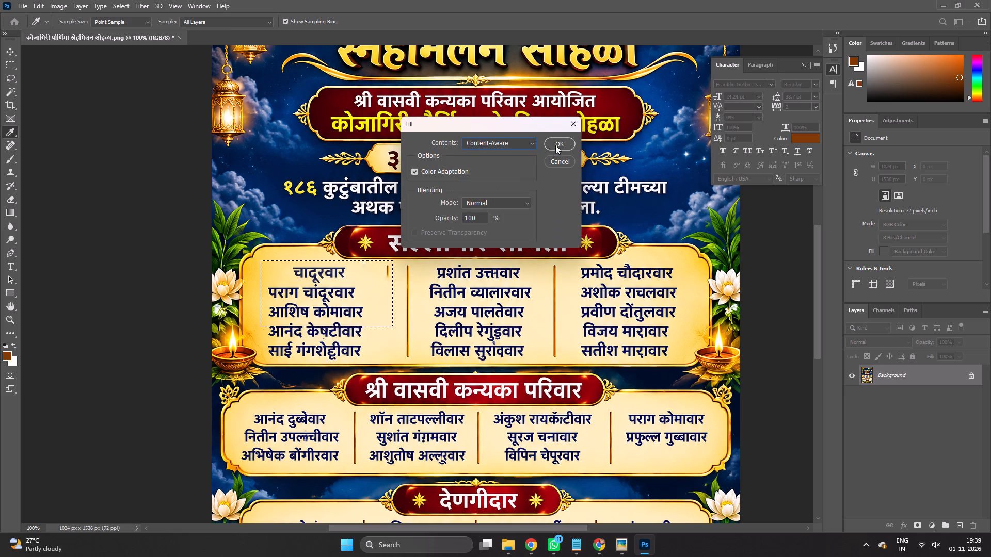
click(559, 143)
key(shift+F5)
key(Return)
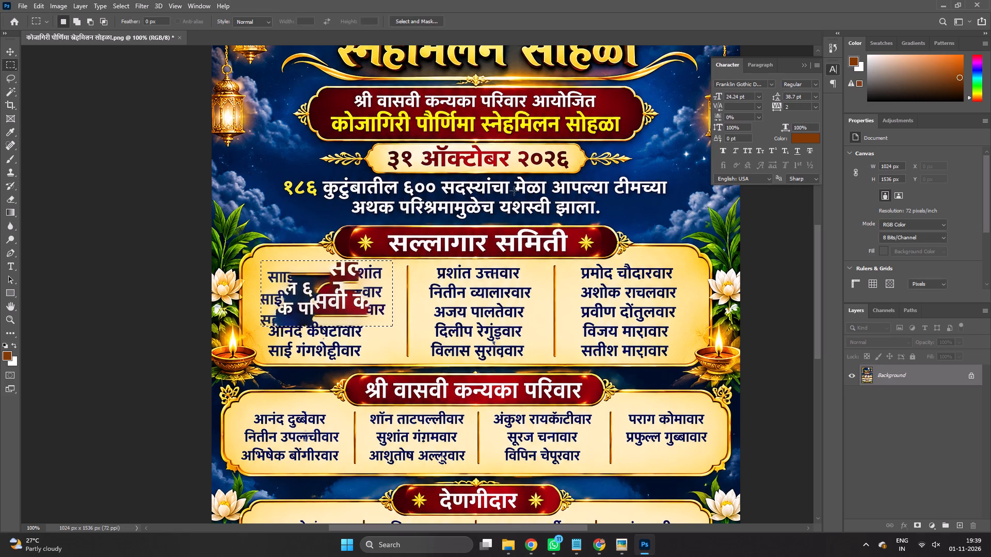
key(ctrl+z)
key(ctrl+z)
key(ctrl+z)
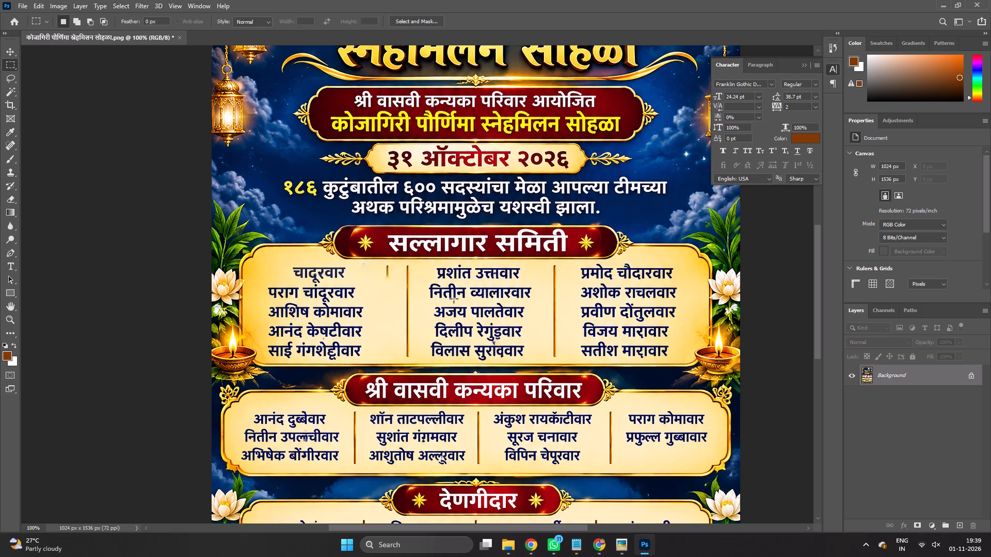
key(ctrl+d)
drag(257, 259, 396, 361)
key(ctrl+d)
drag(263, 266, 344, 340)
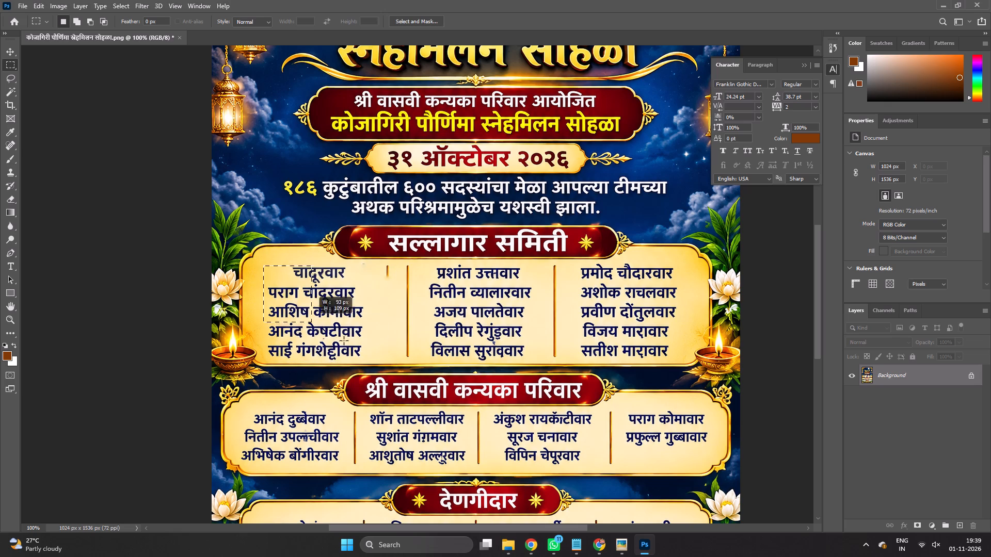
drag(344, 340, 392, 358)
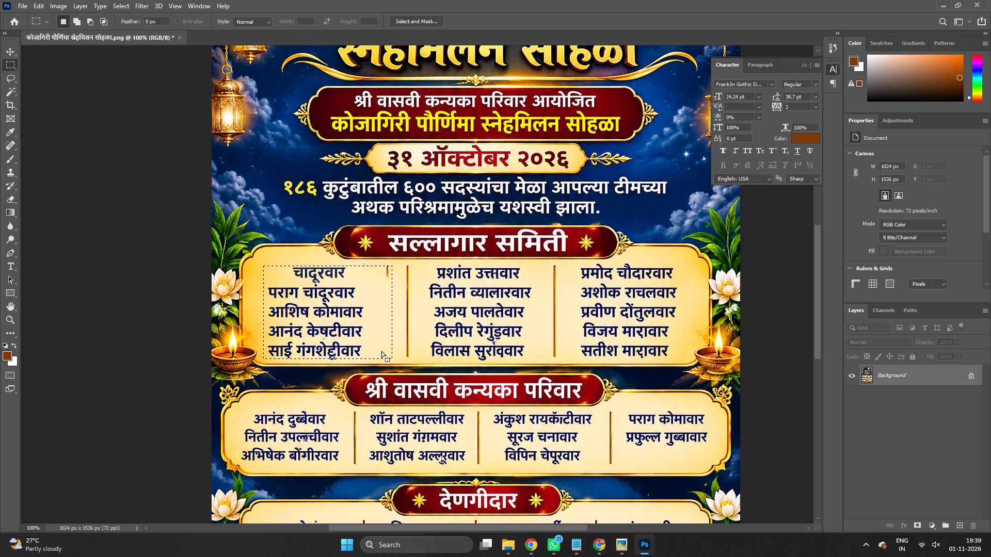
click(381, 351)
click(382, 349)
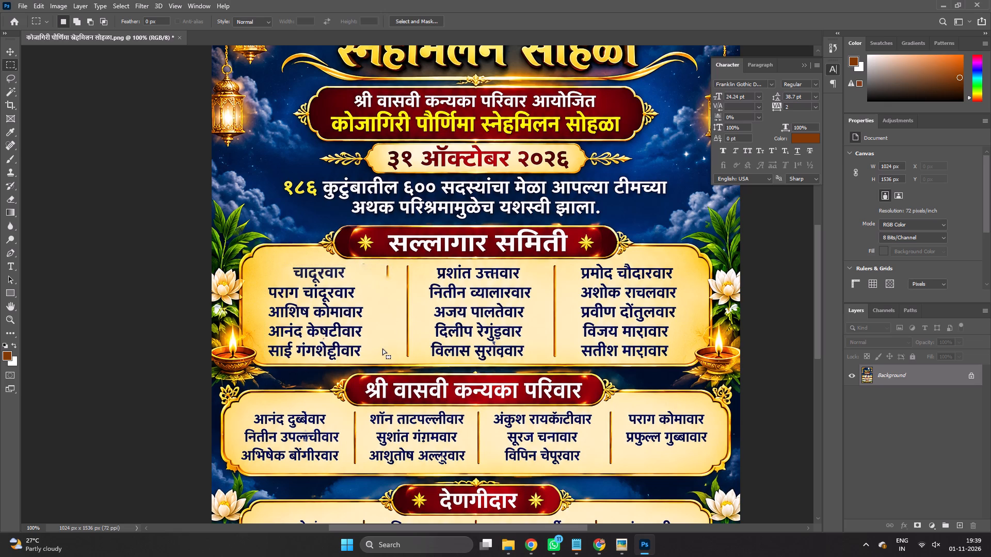
Paint over the first row of the first सल्लागार समिती column with a size 60 brush in the sampled cream background color.
key(b)
text([[)
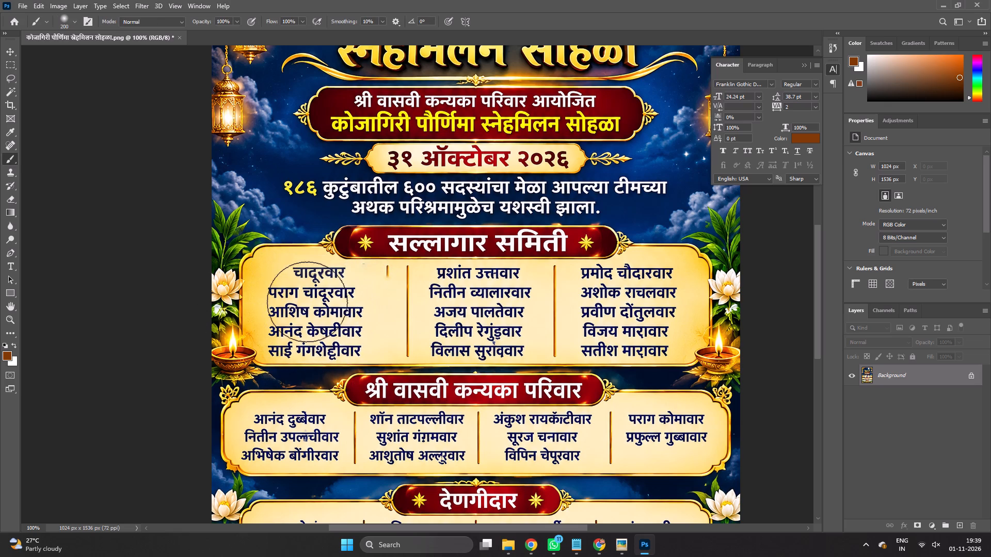
key(bracketleft)
key(bracketleft)
text([[)
key(bracketleft)
key(bracketleft)
key(bracketleft)
text([[)
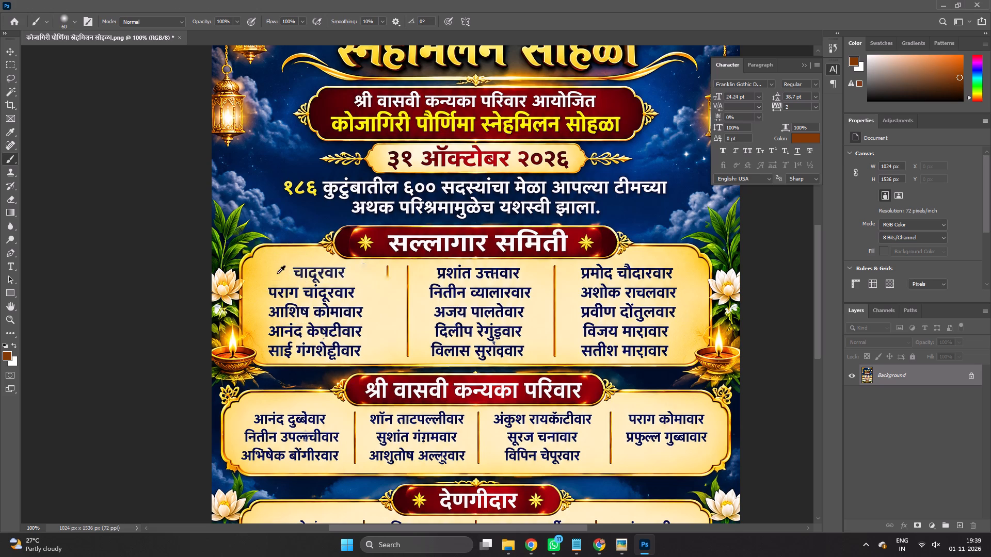
alt+click(277, 273)
drag(279, 272, 301, 276)
key(ctrl+z)
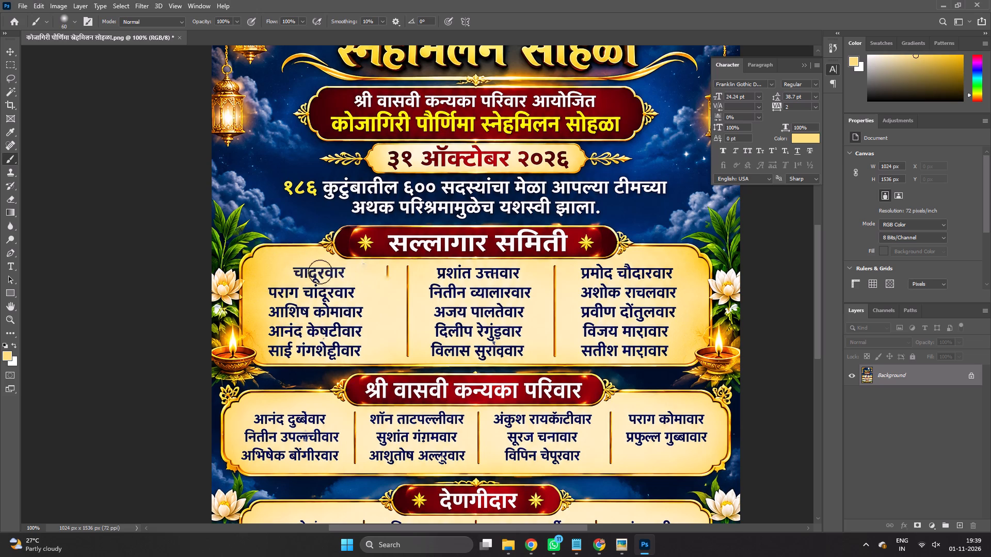
alt+click(316, 265)
drag(297, 270, 337, 276)
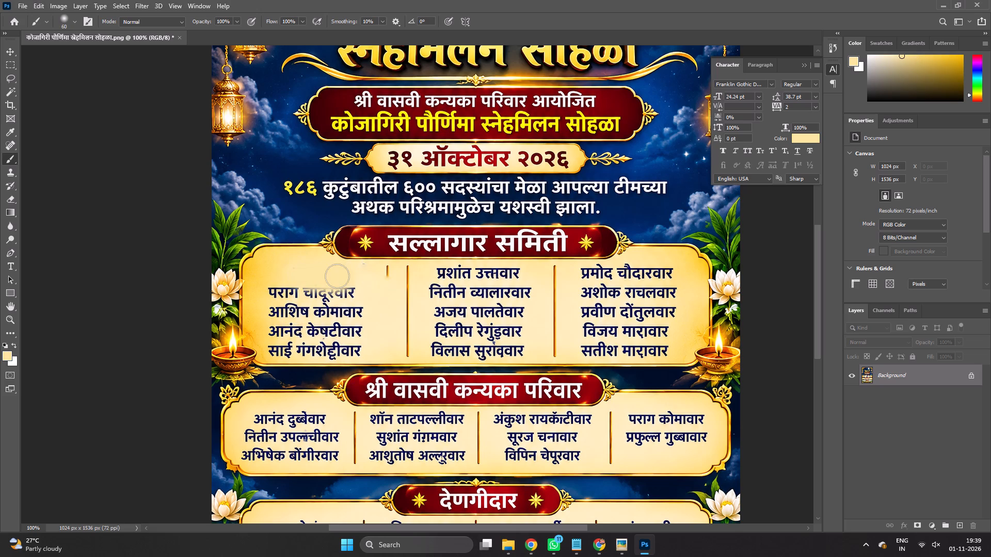
drag(337, 276, 339, 276)
Cover the stray divider fragment and smooth the first row's cleared area using a size 30 brush in the sampled cream color.
alt+click(381, 291)
click(388, 278)
text([[)
key(bracketleft)
text([[)
alt+click(386, 290)
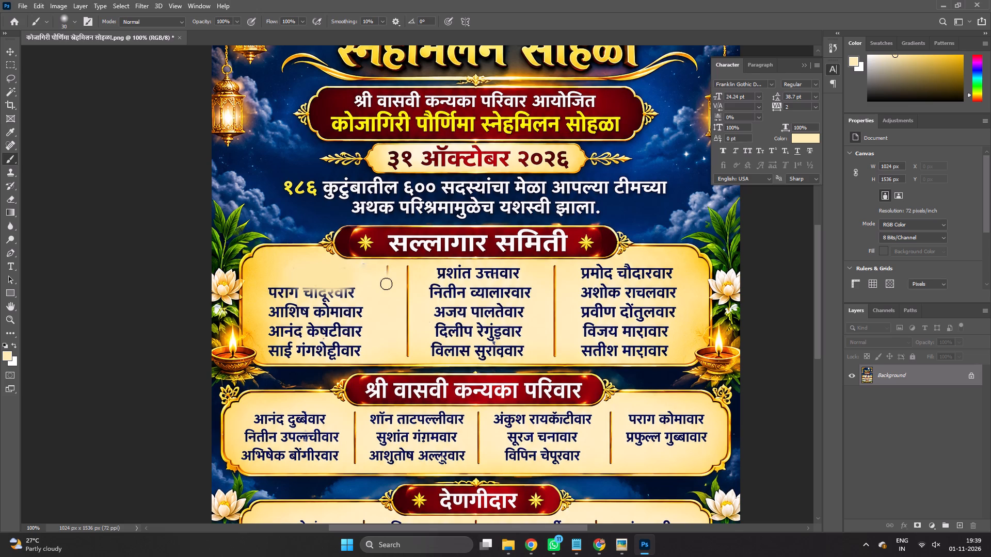
drag(386, 282, 385, 270)
drag(385, 269, 387, 274)
double_click(390, 268)
click(356, 273)
drag(326, 270, 376, 266)
Paint over the second and third rows of the first सल्लागार समिती column with a size 60 brush in the sampled cream color.
text(]])
key(bracketright)
text(]])
alt+click(375, 293)
drag(375, 293, 293, 292)
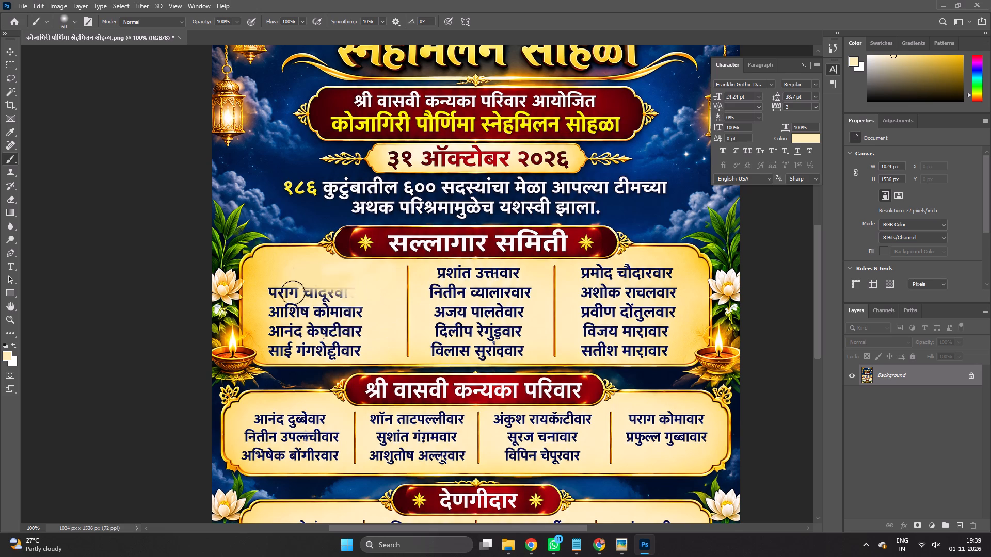
drag(293, 292, 297, 292)
drag(278, 310, 368, 310)
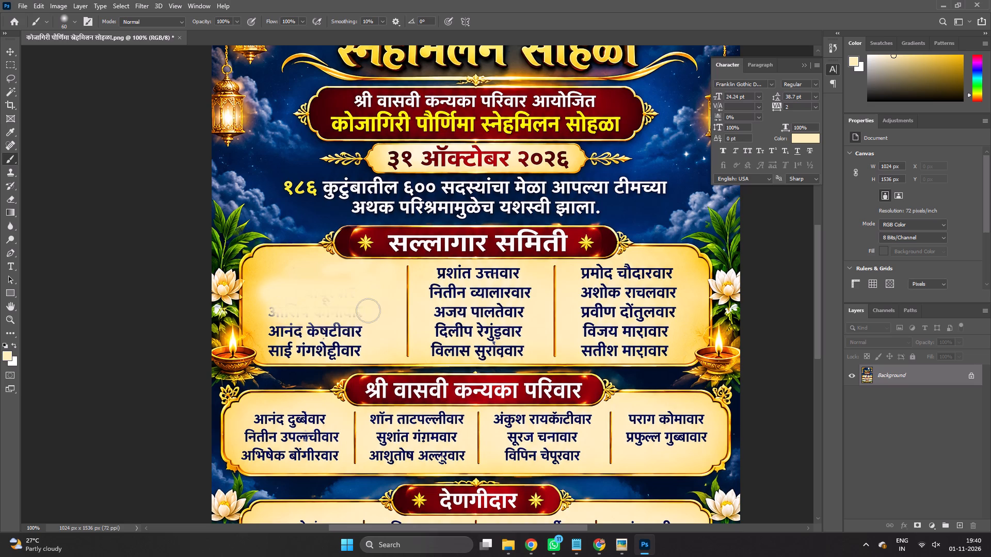
drag(368, 310, 365, 310)
drag(323, 302, 362, 310)
drag(271, 312, 348, 319)
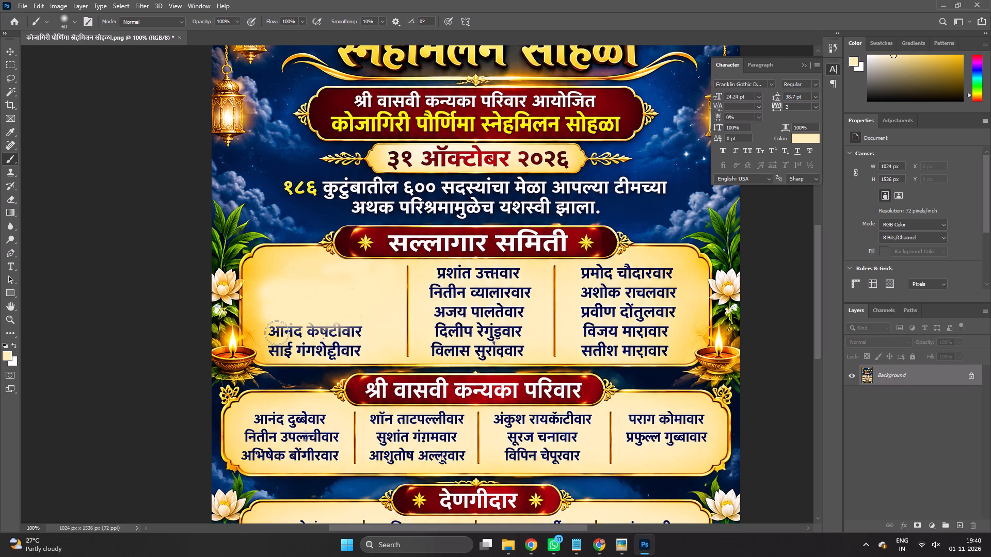
Paint over the fourth and fifth rows of the first सल्लागार समिती column with the size 60 cream brush and smooth the cleared area.
drag(277, 333, 361, 333)
drag(362, 331, 355, 326)
drag(349, 328, 281, 330)
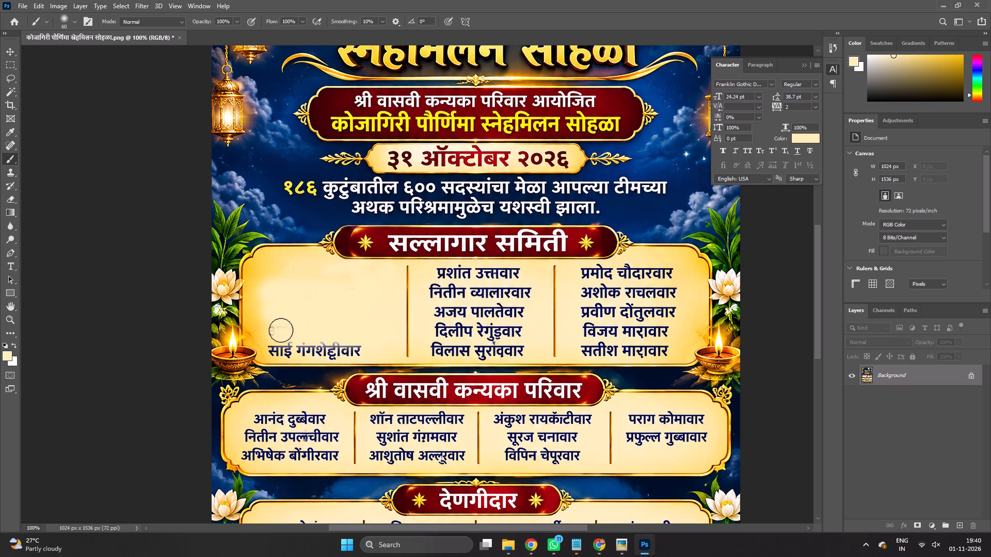
drag(281, 330, 274, 330)
double_click(274, 330)
drag(277, 346, 383, 346)
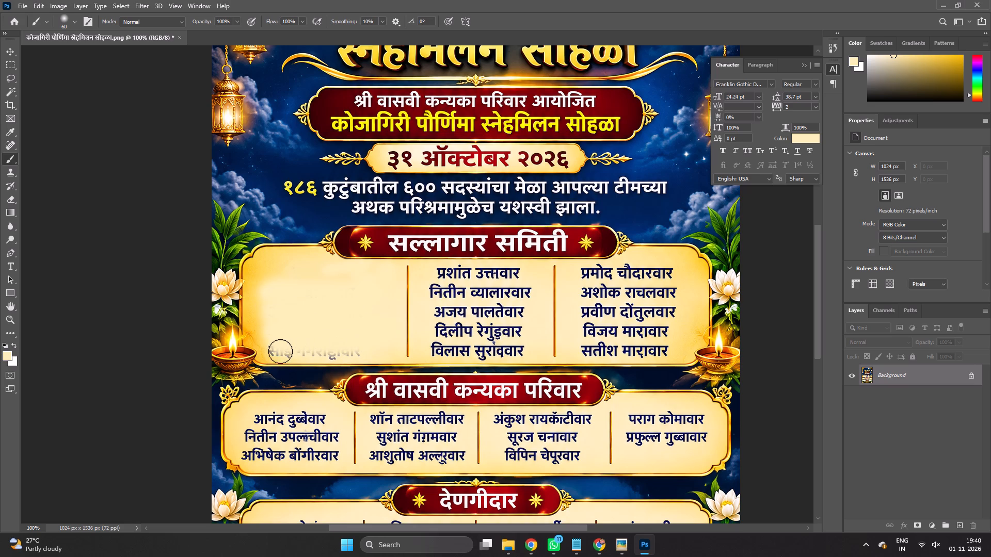
drag(274, 349, 331, 349)
drag(333, 350, 338, 350)
drag(350, 350, 369, 350)
click(371, 349)
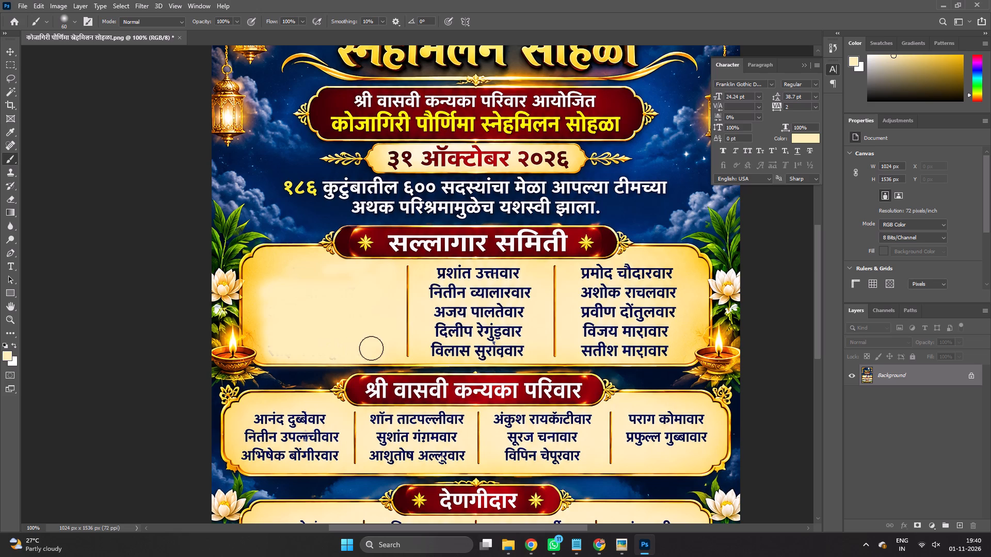
drag(369, 340, 367, 334)
click(362, 319)
Shade the first column's left edge in a sampled darker yellow with the size 60 brush, and undo the last stroke along its bottom.
alt+click(263, 276)
drag(262, 276, 266, 325)
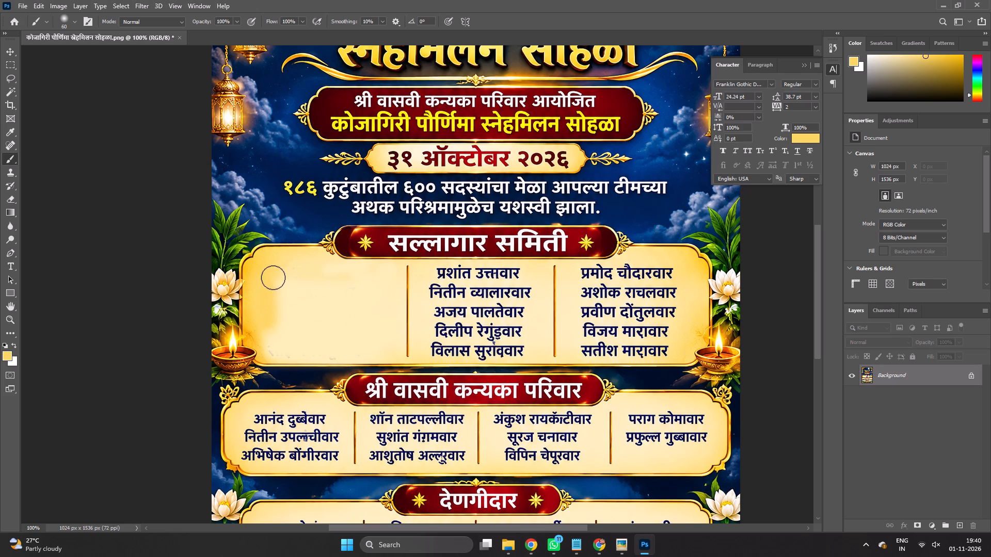
drag(273, 288, 276, 354)
click(282, 346)
drag(284, 349, 328, 348)
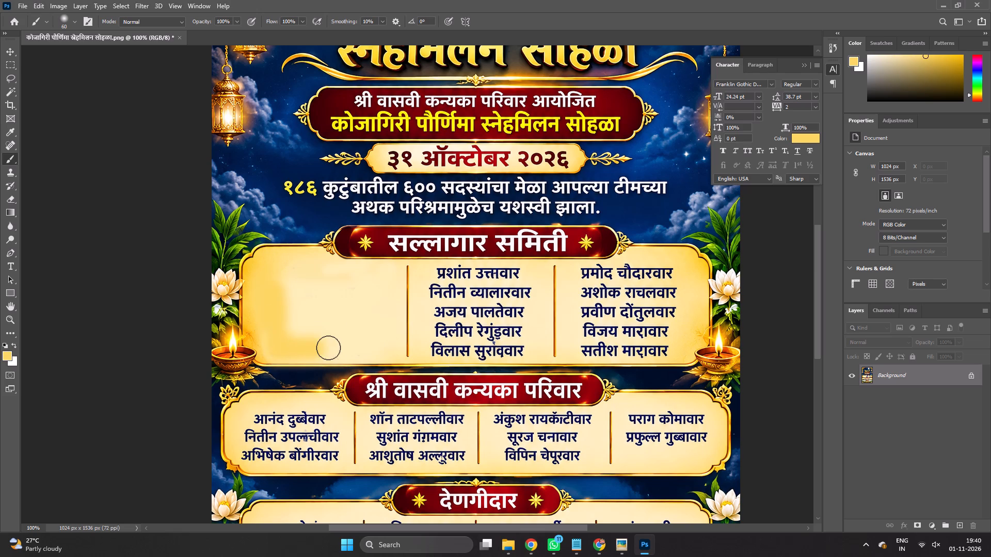
drag(328, 348, 348, 348)
key(ctrl+z)
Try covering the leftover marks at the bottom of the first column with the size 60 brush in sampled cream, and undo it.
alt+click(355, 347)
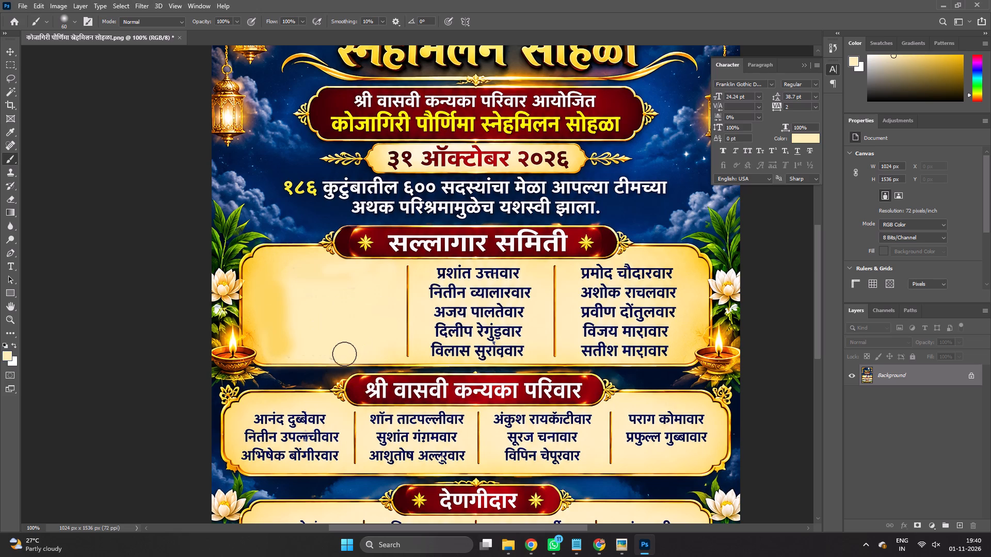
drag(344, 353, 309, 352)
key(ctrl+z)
Cover the leftover marks along the bottom of the first column using a 35 px, 0% hardness brush in freshly sampled cream.
key(bracketleft)
key(bracketleft)
key(bracketleft)
key(bracketleft)
right_click(365, 343)
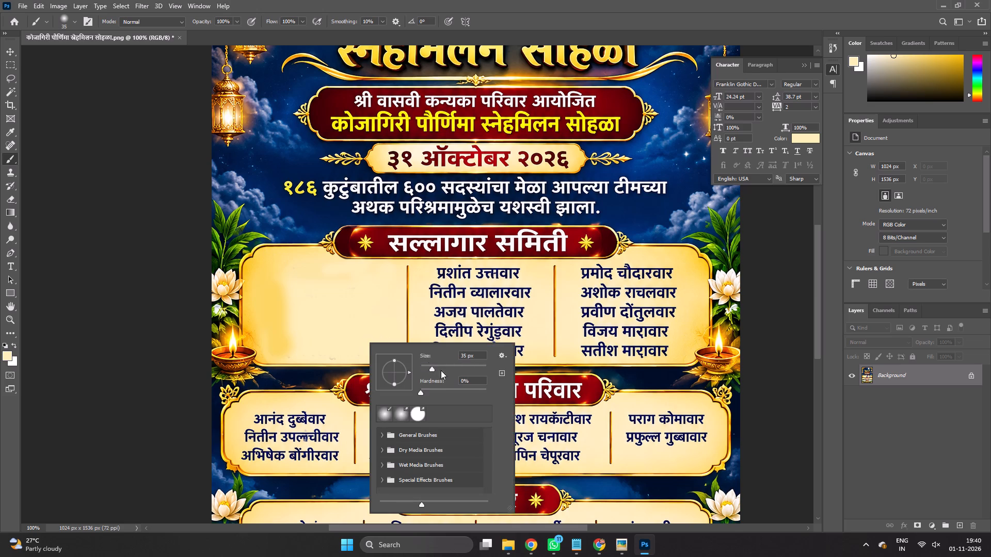
drag(422, 391, 409, 389)
click(342, 342)
alt+click(379, 350)
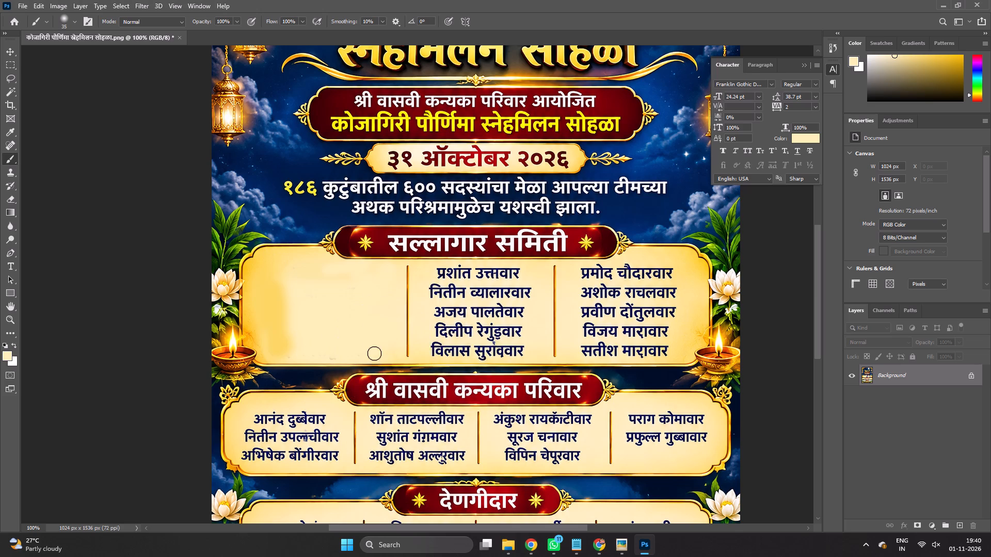
drag(374, 353, 288, 357)
Start a new text layer at the top of the cleared first सल्लागार समिती column.
key(t)
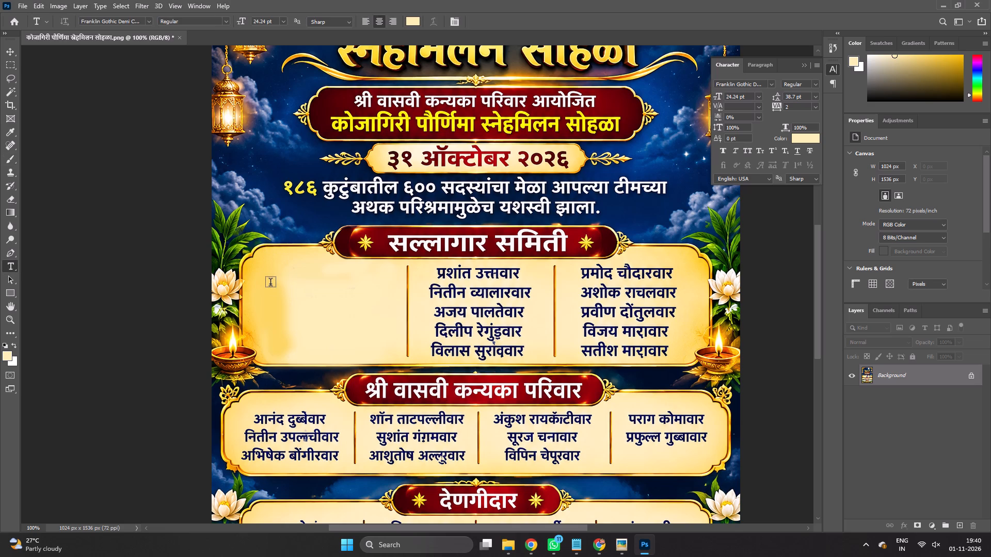
click(270, 284)
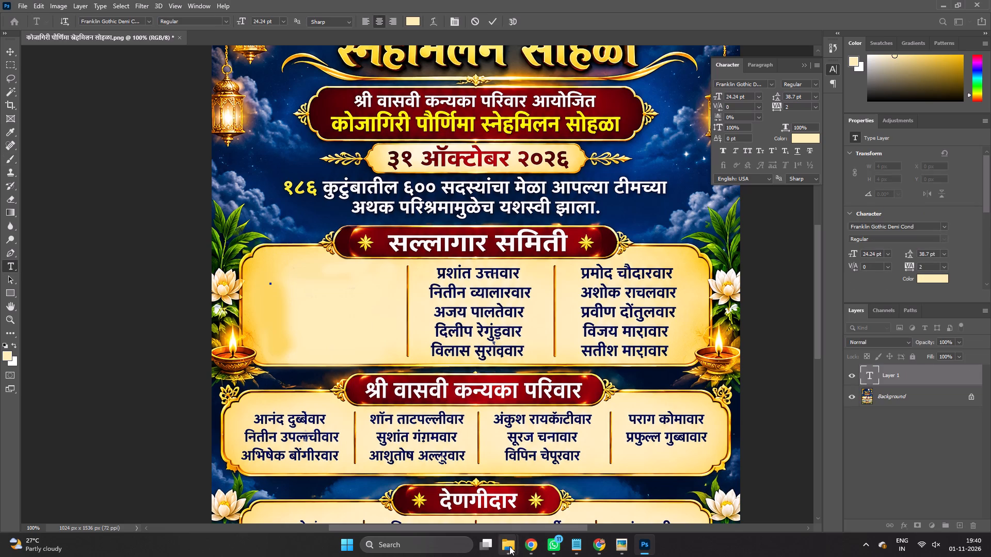
Switch to File Explorer and open the original कोजागिरी पौर्णिमा poster image from Downloads to view its names.
click(509, 546)
click(508, 544)
click(450, 494)
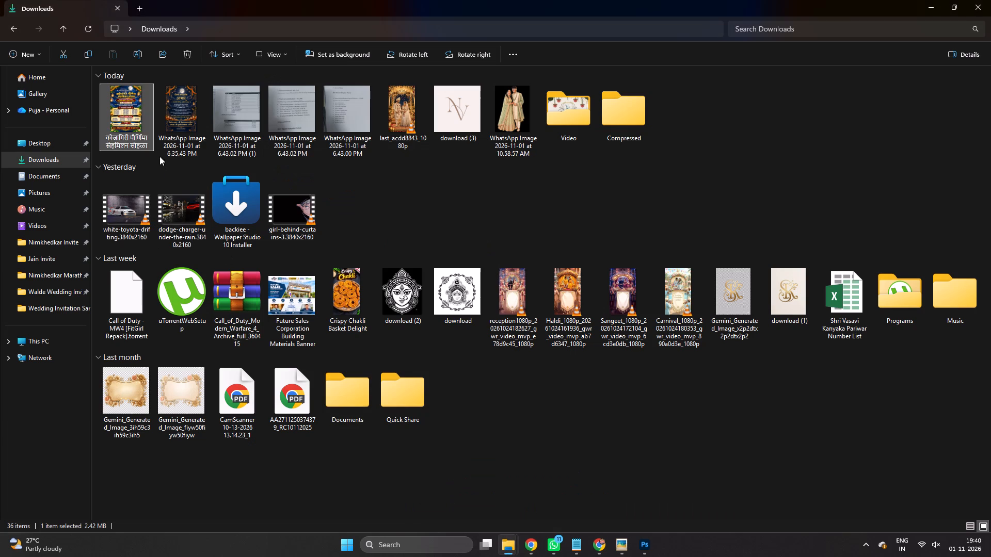
double_click(146, 129)
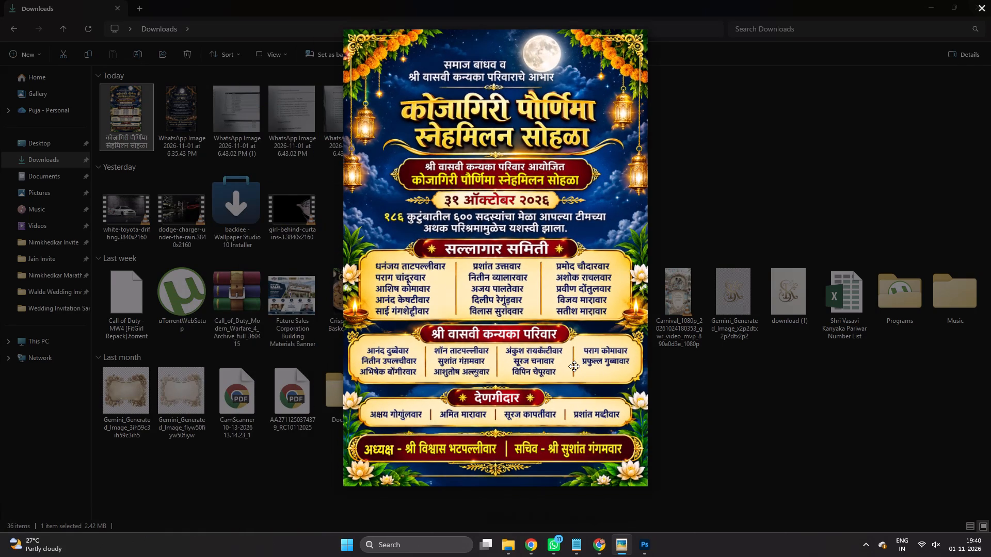
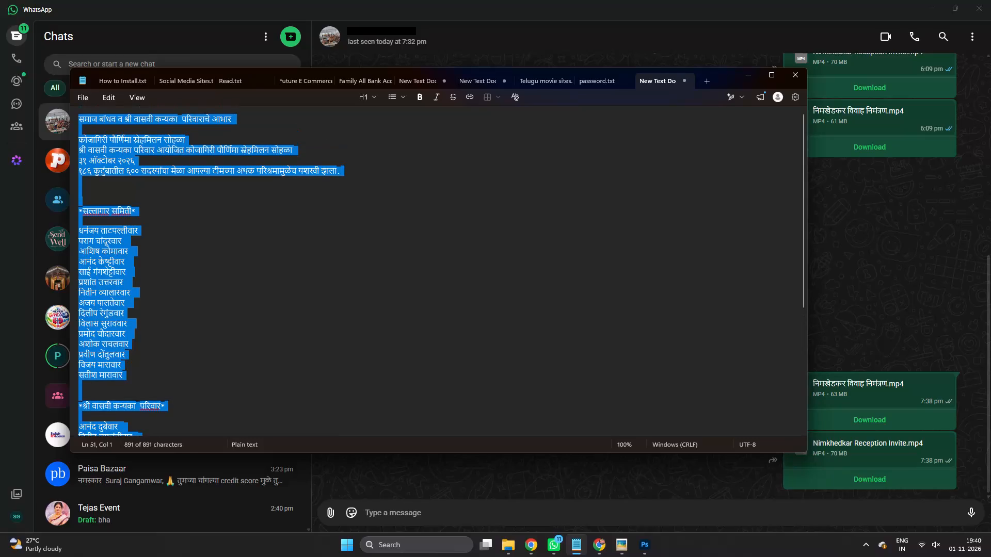
Copy the first five names listed under the सल्लागार समिती heading in the open Notepad document.
click(189, 275)
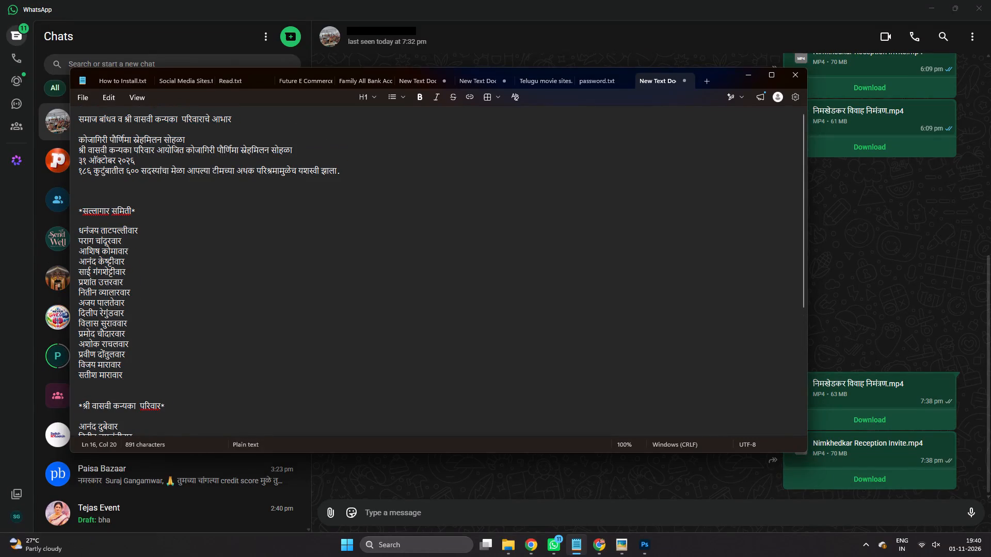
drag(79, 228, 132, 267)
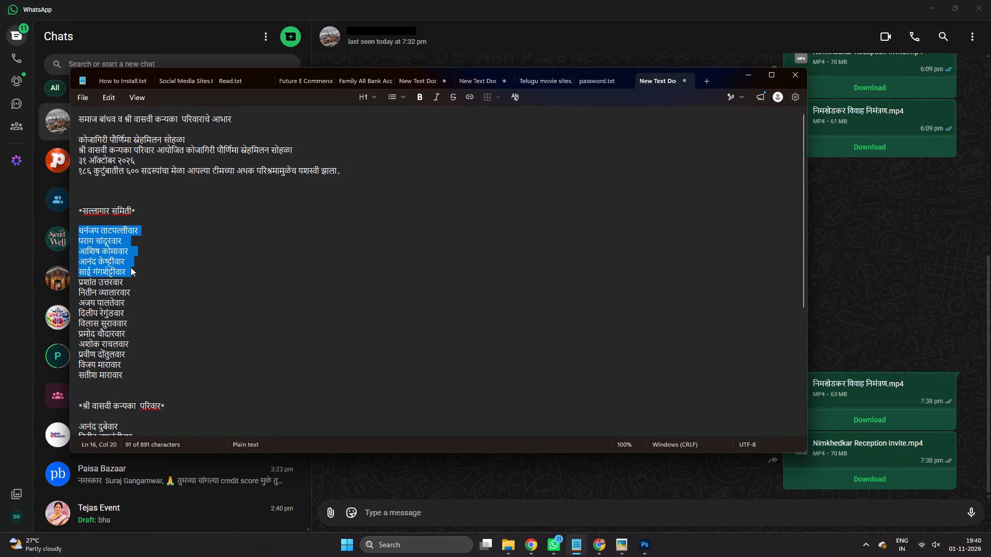
key(ctrl+c)
key(ctrl+c)
key(ctrl+c)
key(ctrl+c)
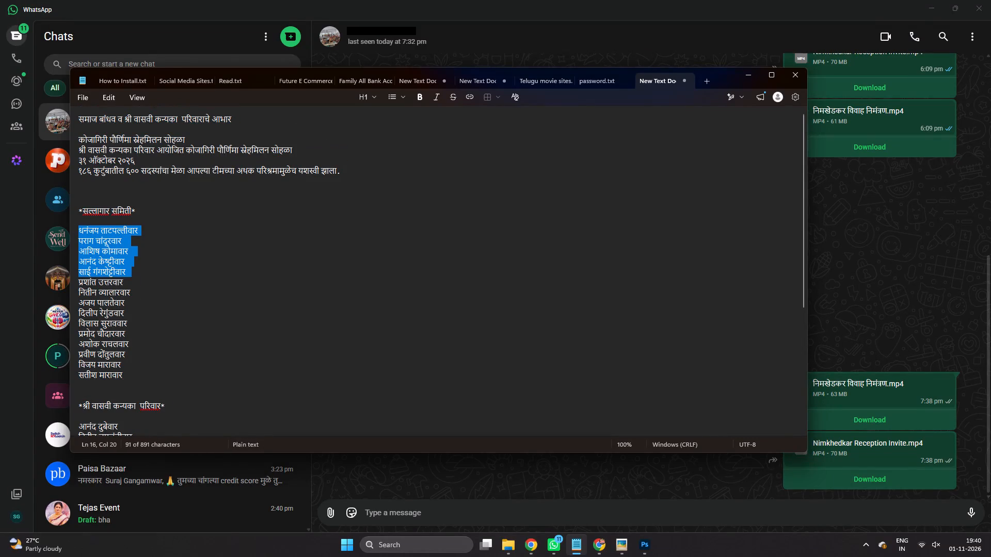
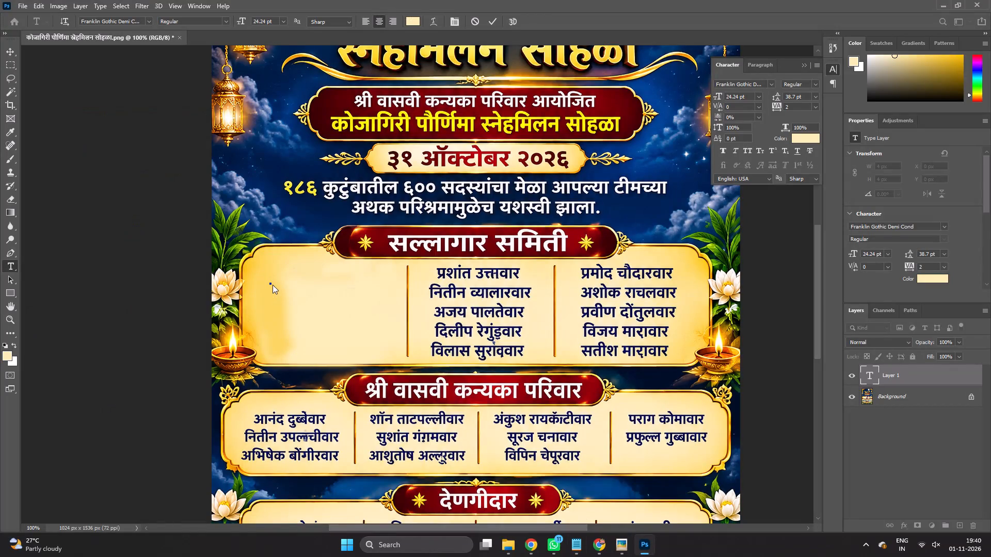
Paste the copied names into the new text layer and style them Faux Bold in navy 060735, sampled from the neighbouring names.
key(ctrl+v)
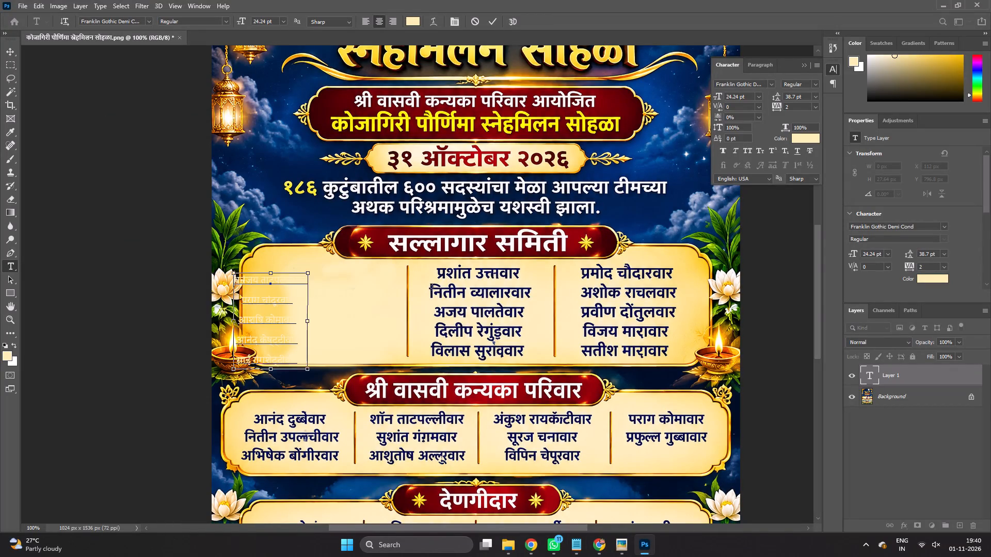
key(ctrl+a)
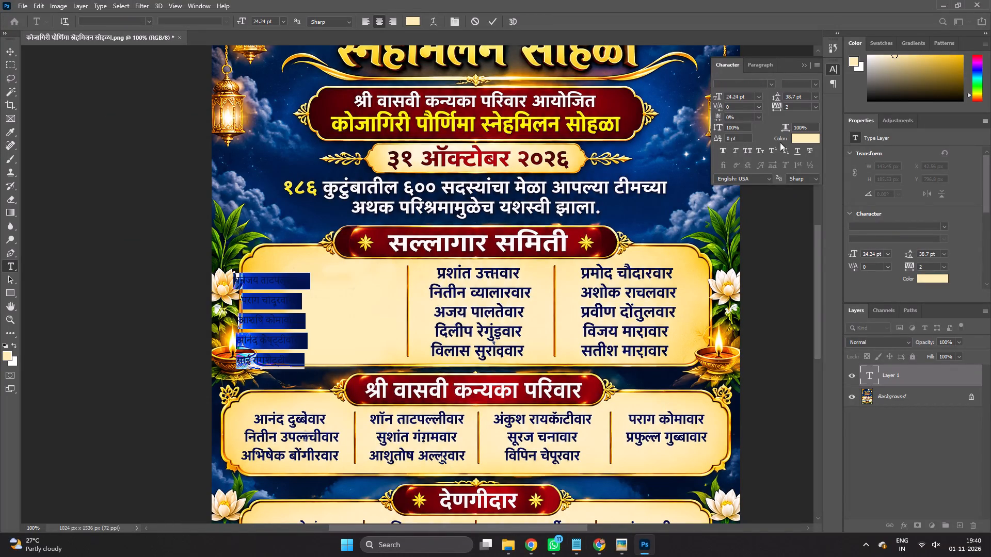
click(806, 141)
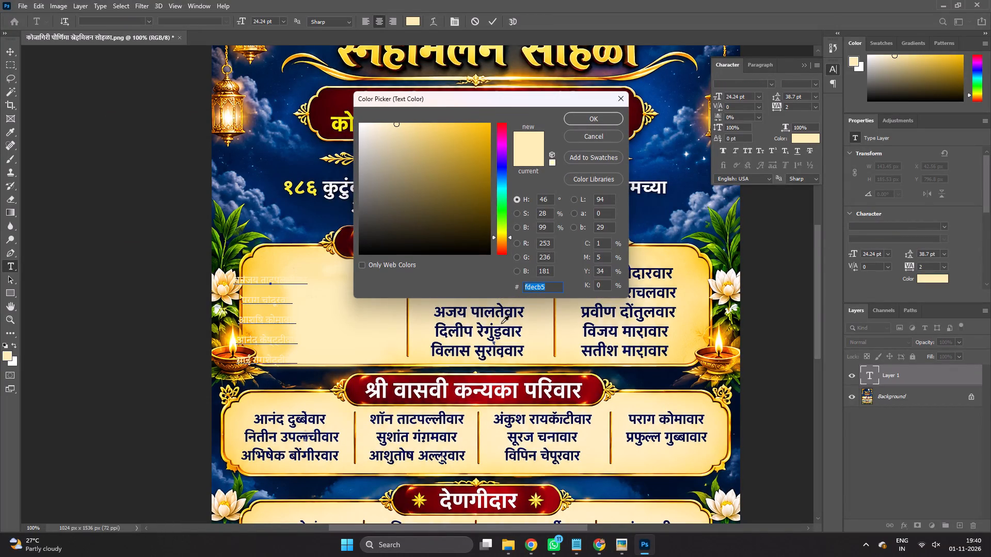
click(502, 307)
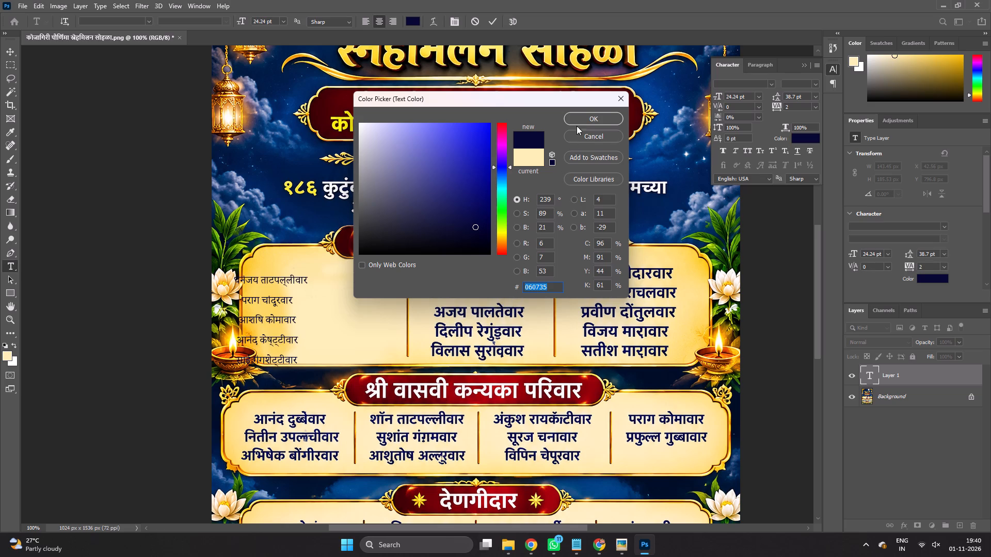
click(585, 118)
click(723, 149)
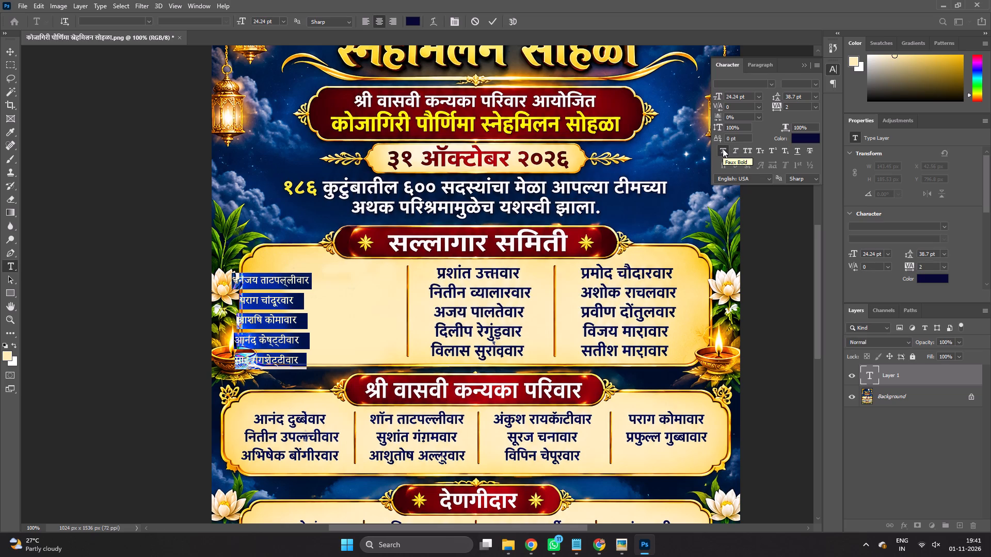
Convert the copied names to KrutiDev text with the Unicode To KrutiDev Converter in Chrome and copy the result.
click(572, 542)
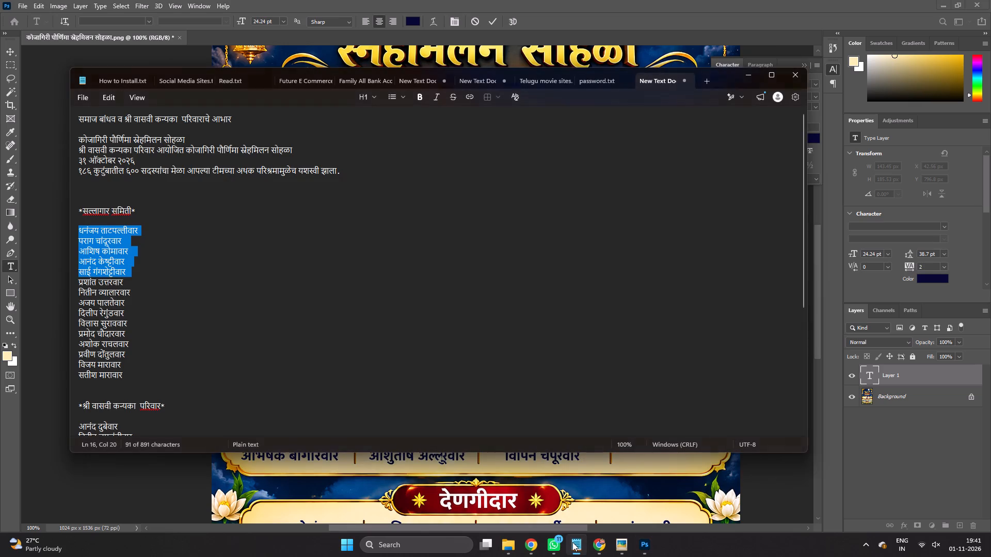
click(572, 542)
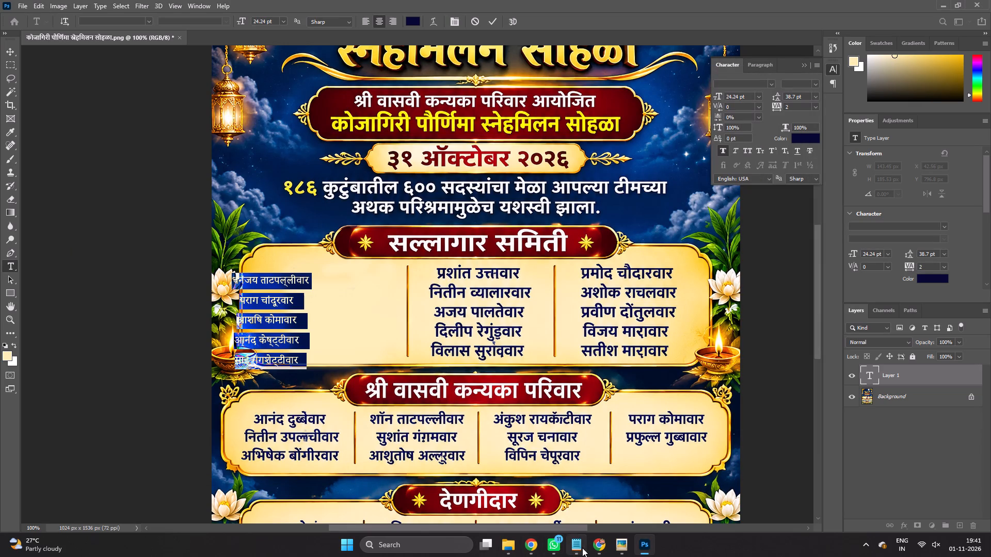
click(599, 543)
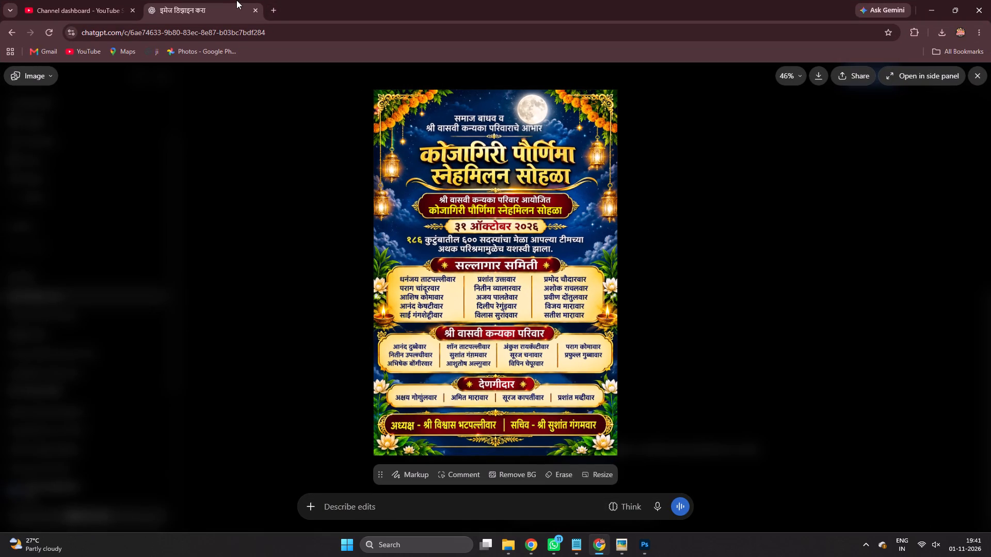
click(536, 552)
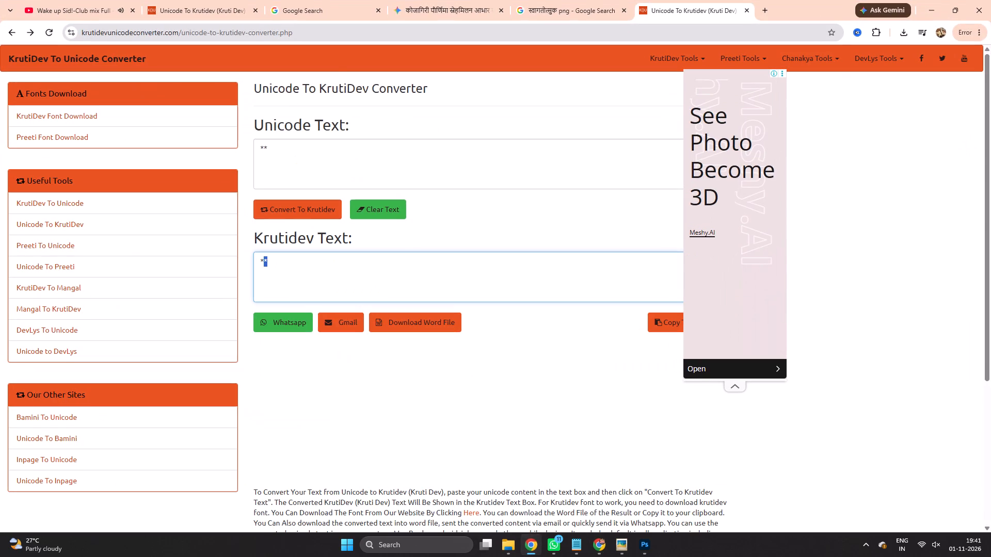
drag(306, 145, 185, 131)
key(ctrl+v)
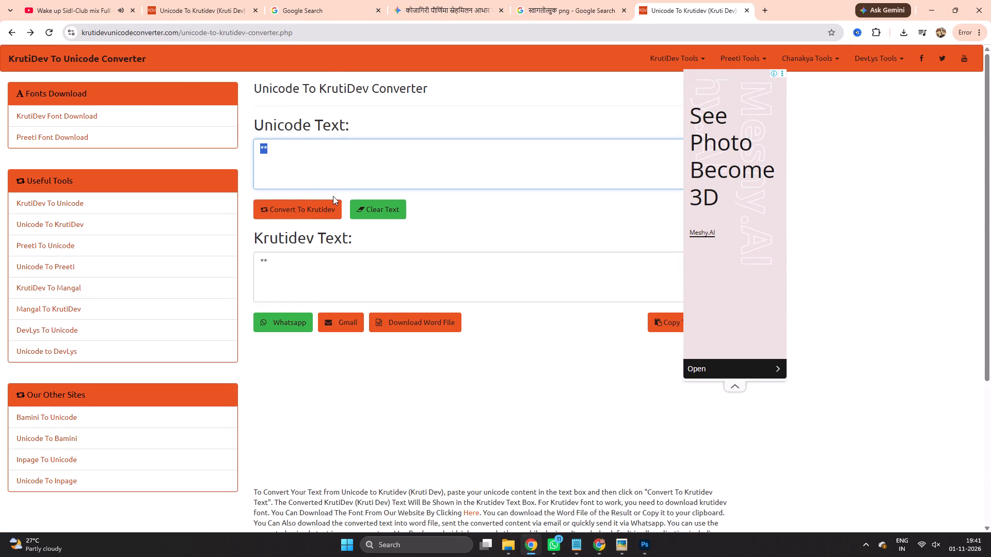
scroll(342, 260, up, 3)
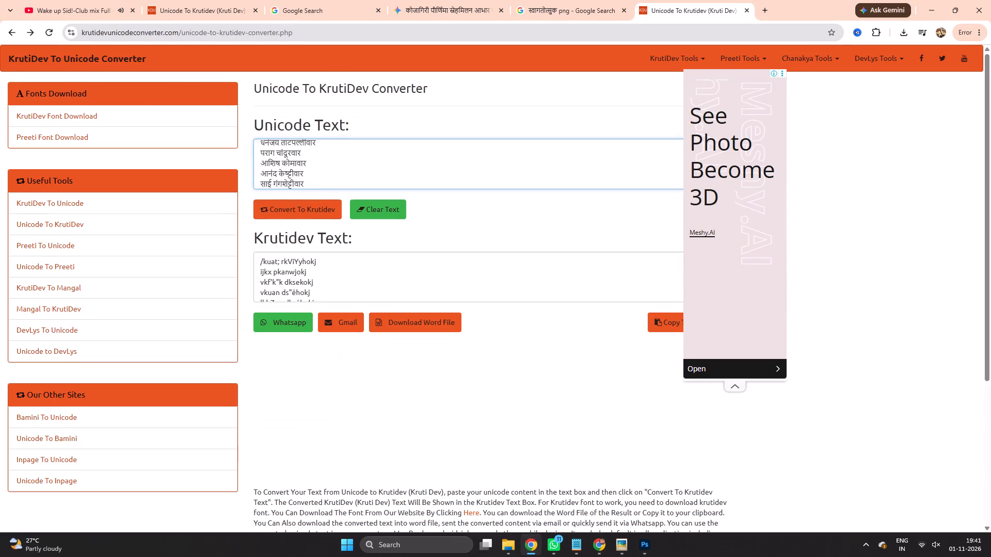
scroll(328, 163, down, 3)
scroll(328, 254, up, 3)
scroll(318, 156, up, 4)
scroll(322, 167, down, 3)
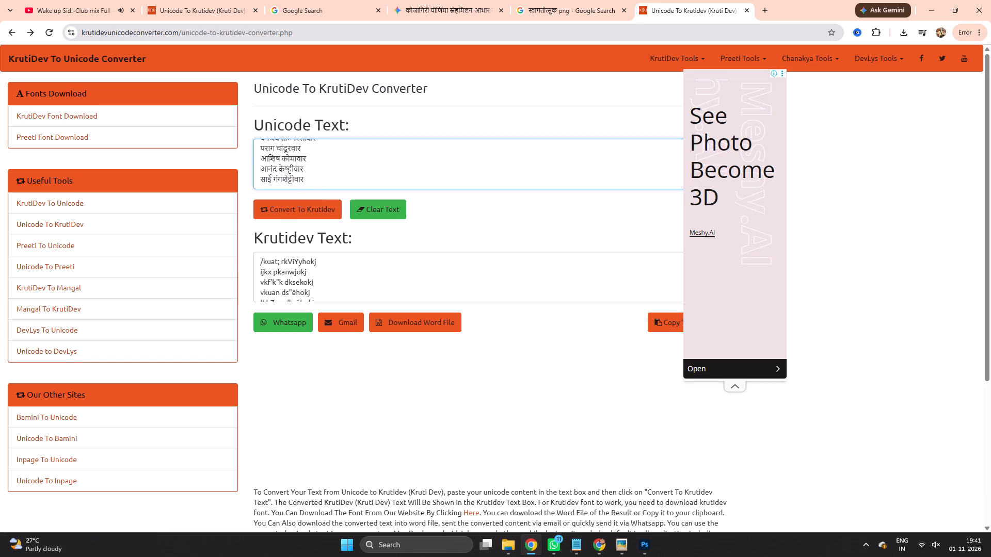
drag(327, 294, 265, 251)
key(ctrl+a)
key(ctrl+c)
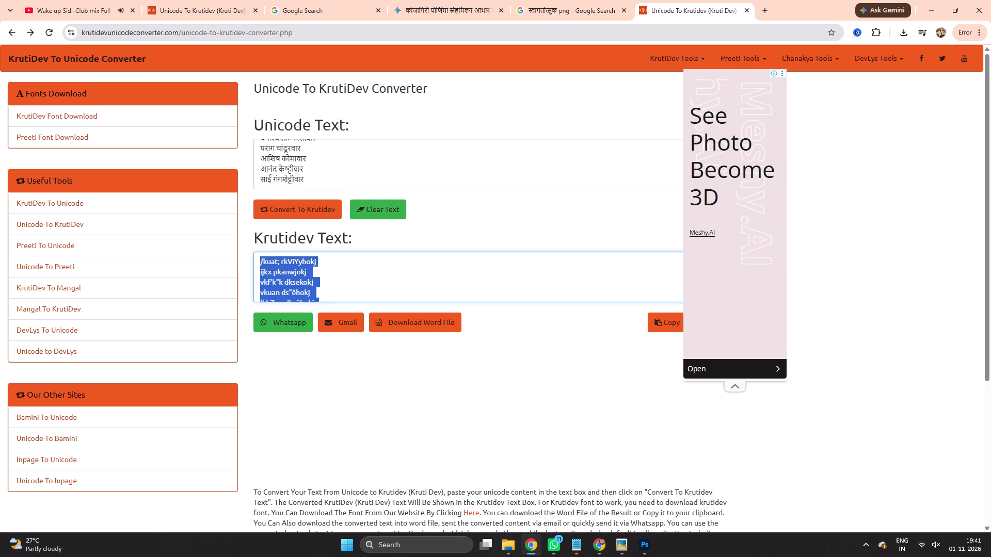
key(ctrl+c)
key(ctrl+c)
click(935, 0)
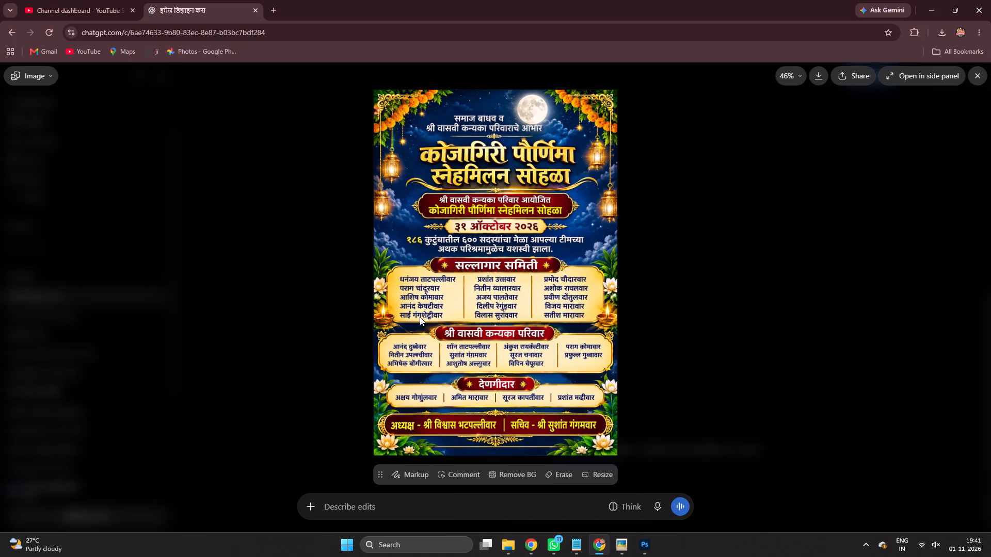
Back in Photoshop, replace all the text in the new names layer with the converted KrutiDev text.
click(638, 547)
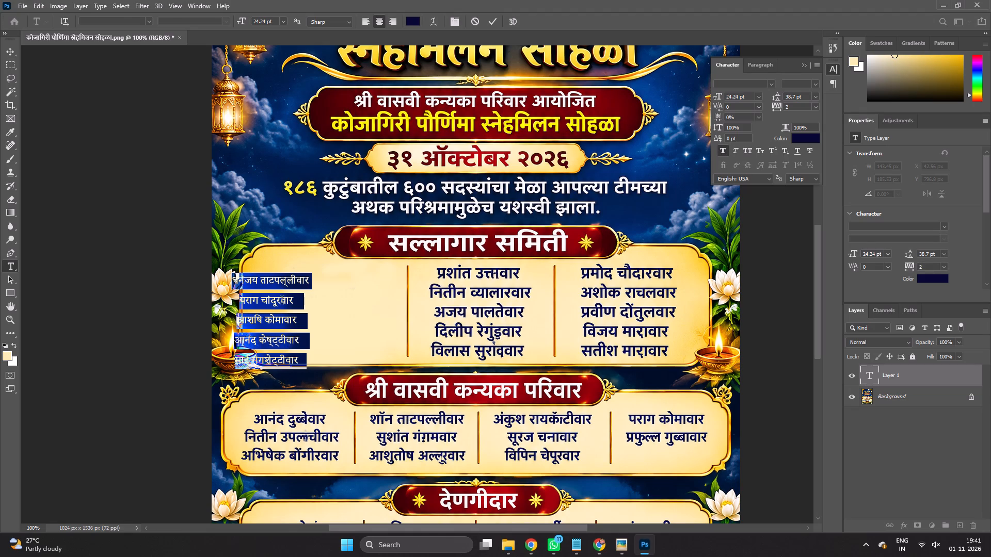
click(282, 302)
key(ctrl+a)
key(ctrl+v)
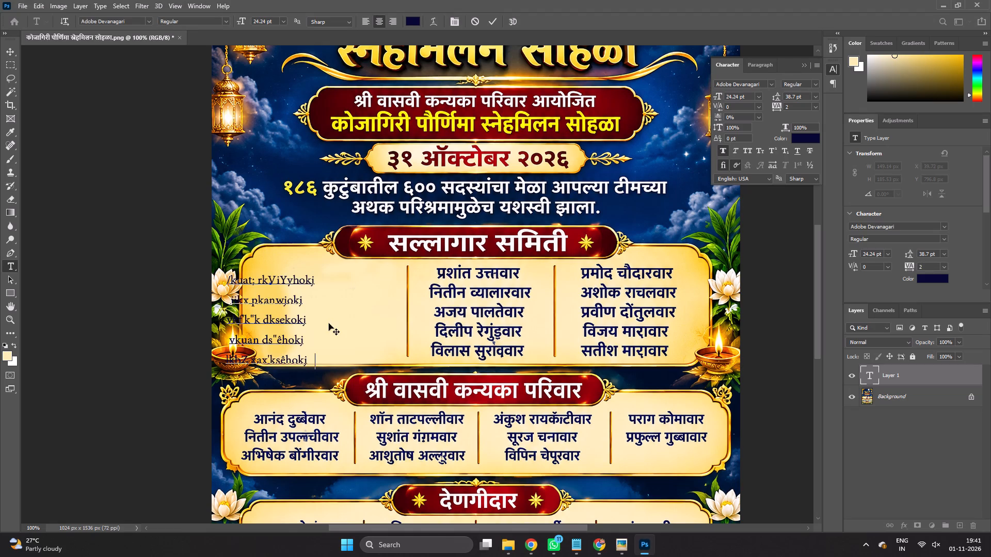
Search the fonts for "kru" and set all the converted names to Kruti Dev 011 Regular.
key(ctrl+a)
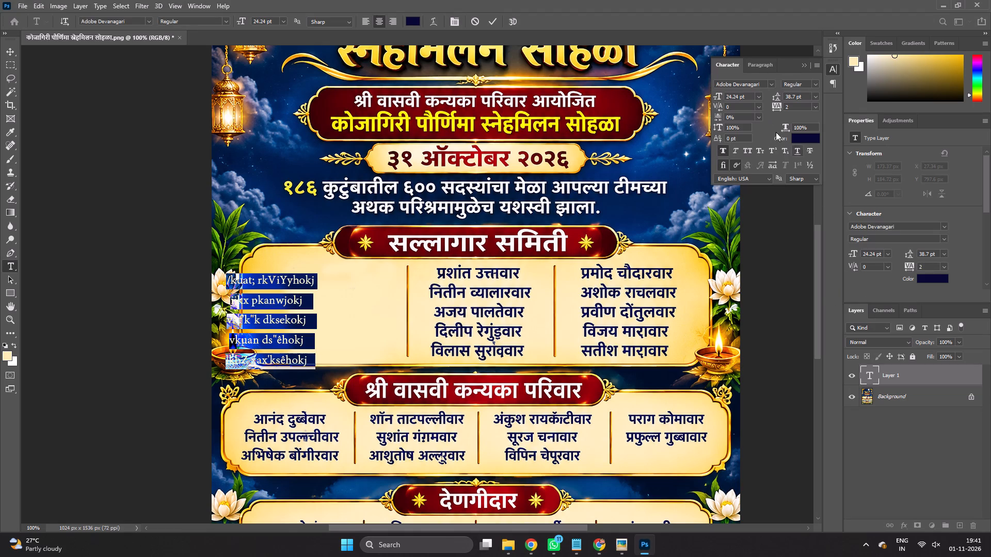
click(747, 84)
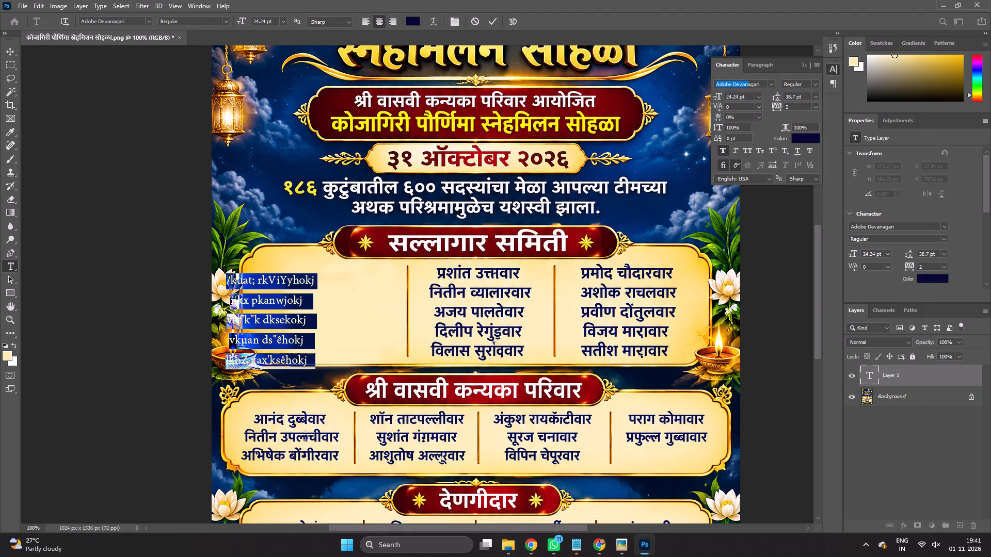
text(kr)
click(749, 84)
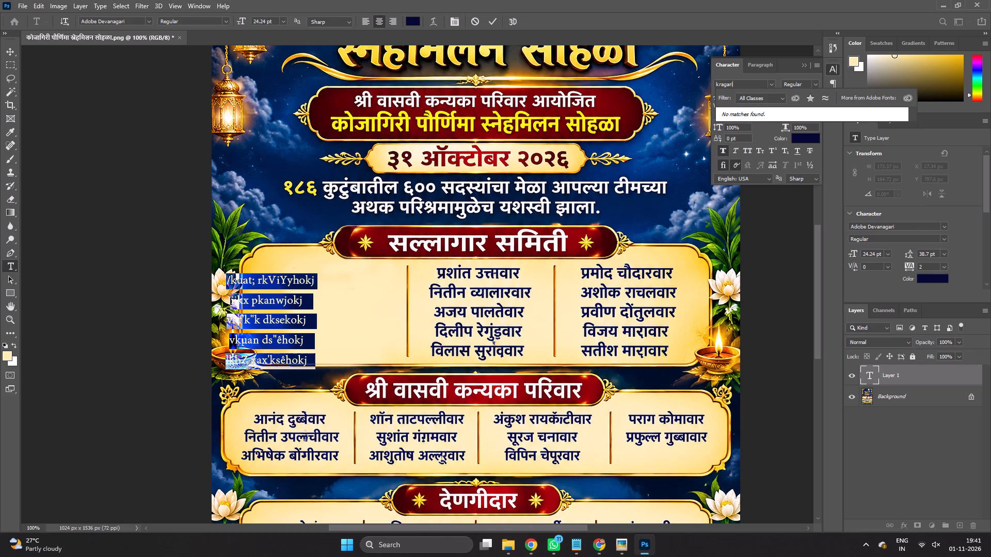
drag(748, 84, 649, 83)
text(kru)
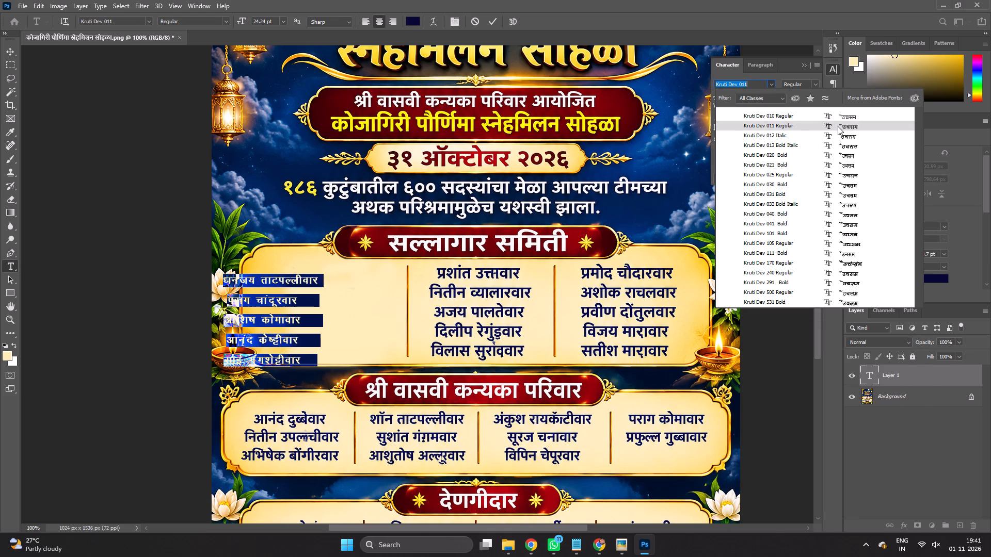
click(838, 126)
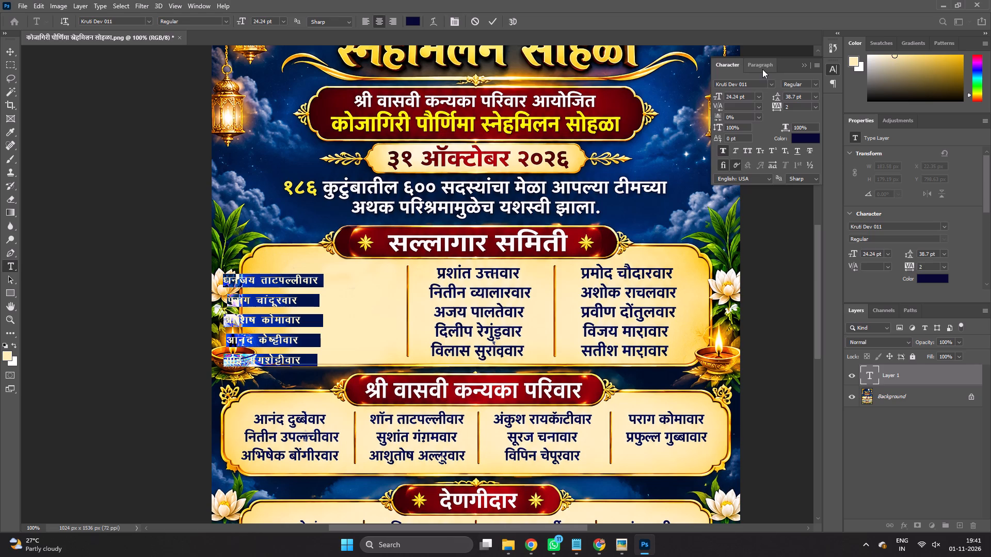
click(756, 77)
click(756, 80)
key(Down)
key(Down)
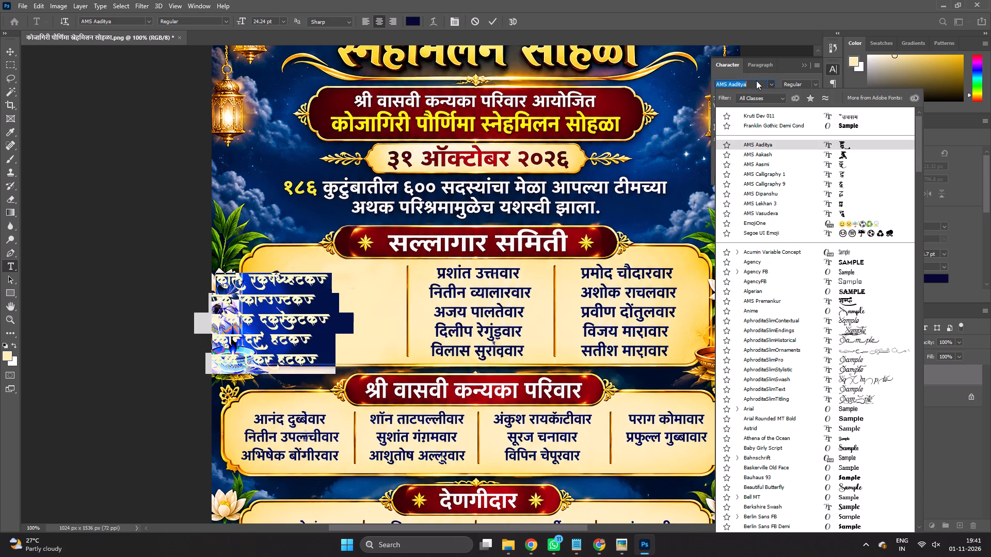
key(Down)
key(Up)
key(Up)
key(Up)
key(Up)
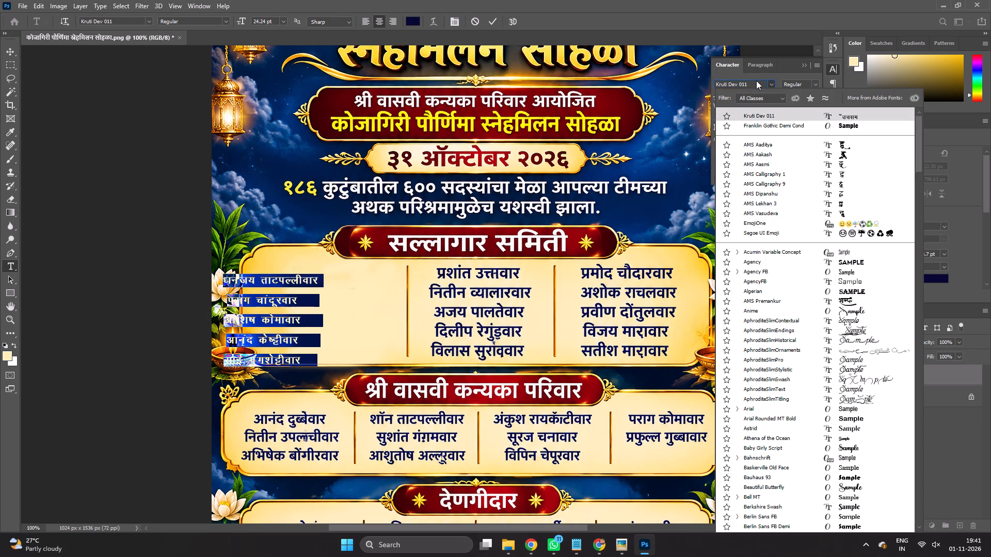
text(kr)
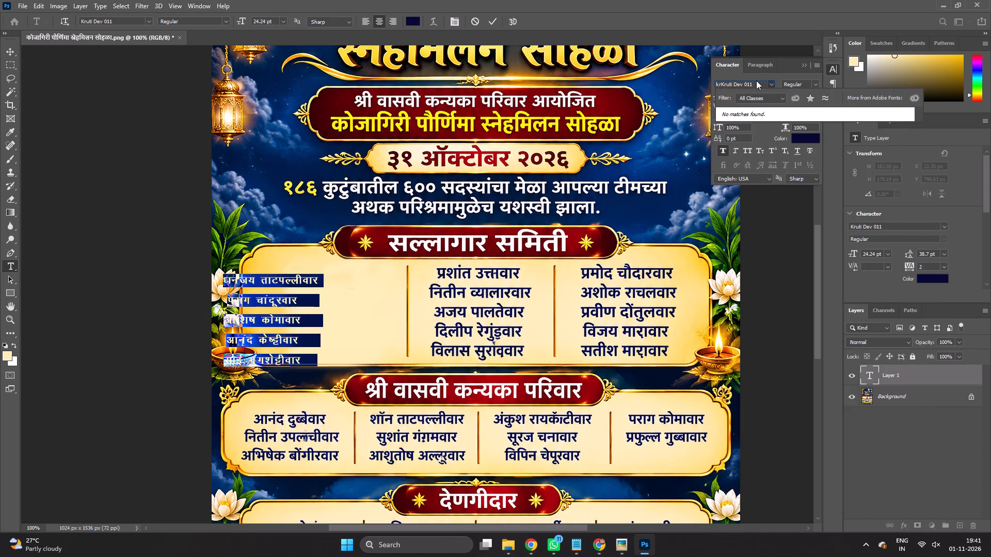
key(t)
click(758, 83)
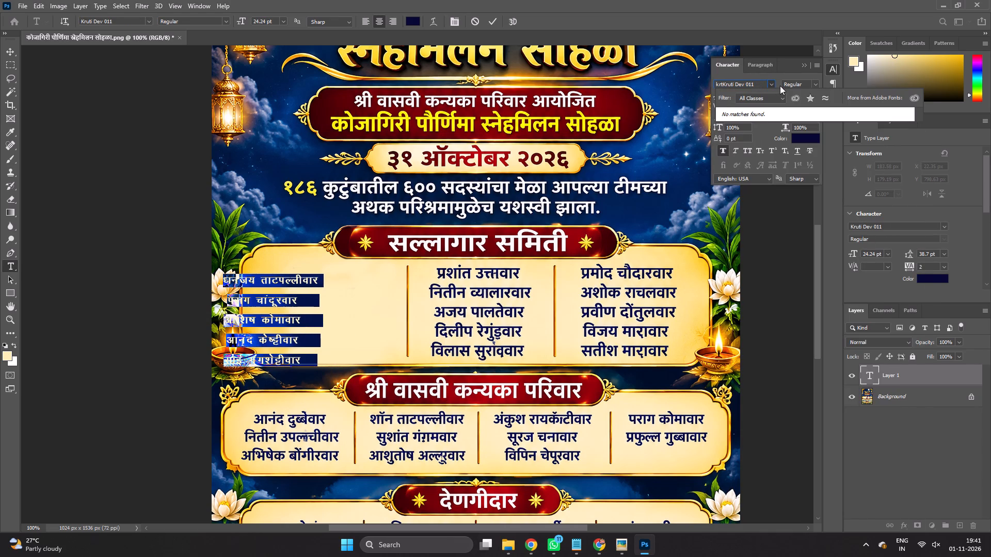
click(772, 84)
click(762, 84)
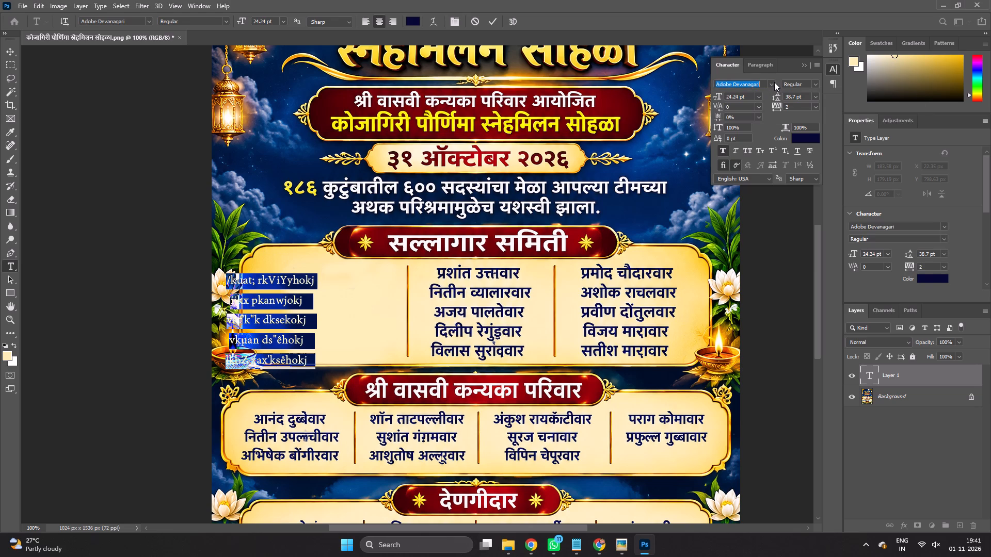
Find the Kruti Dev family in the full font list and set the converted names to Kruti Dev 010.
click(773, 82)
scroll(794, 350, down, 14)
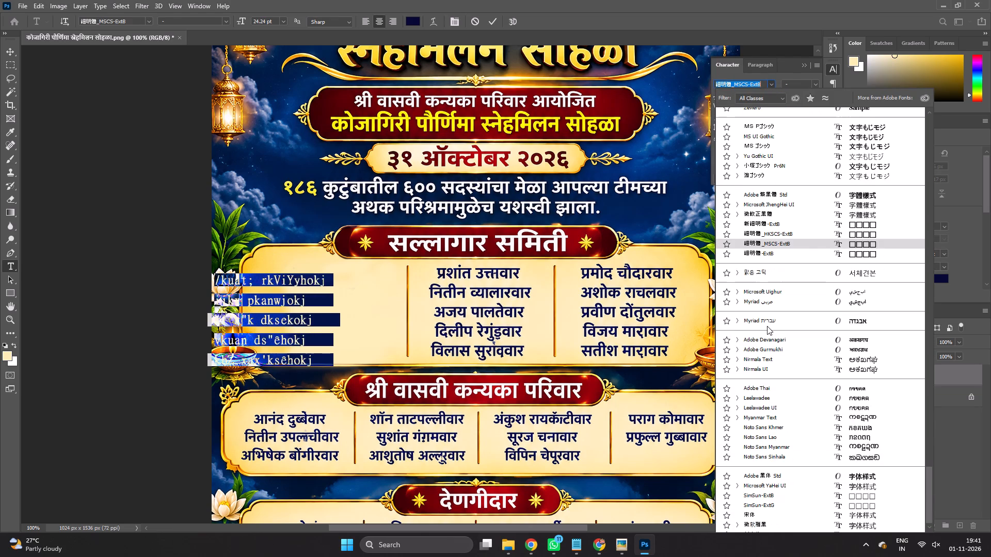
scroll(773, 325, down, 7)
scroll(773, 323, up, 20)
scroll(773, 323, up, 14)
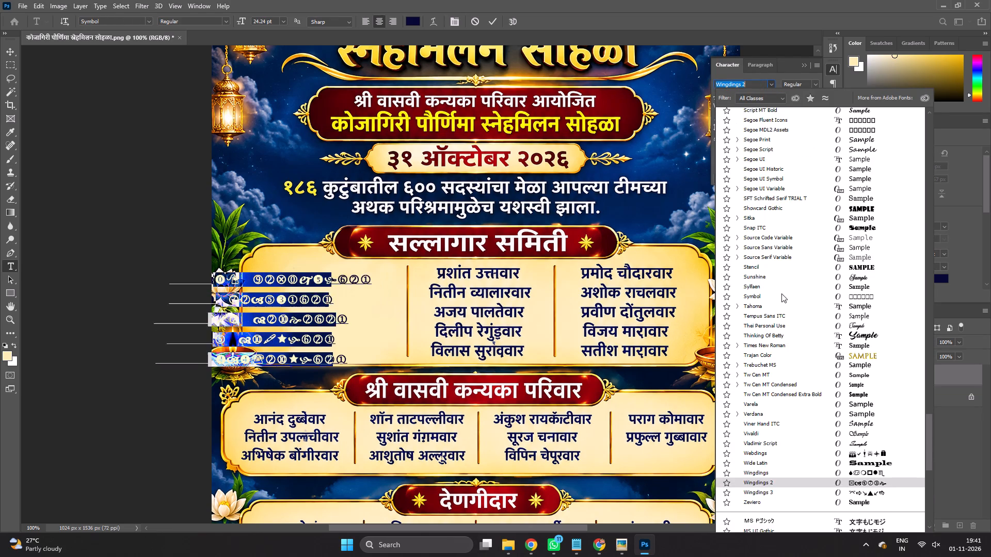
scroll(781, 293, up, 10)
drag(929, 402, 898, 211)
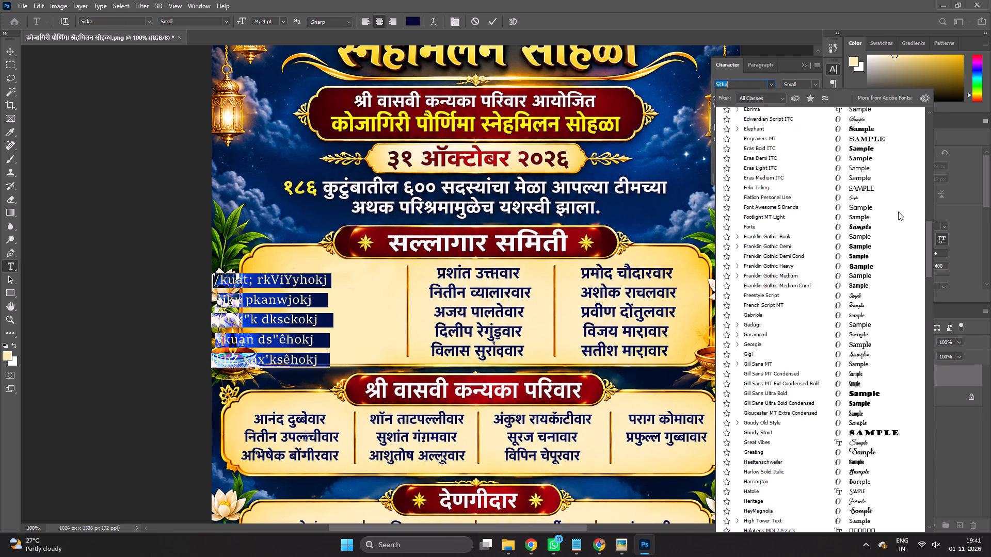
drag(898, 211, 900, 155)
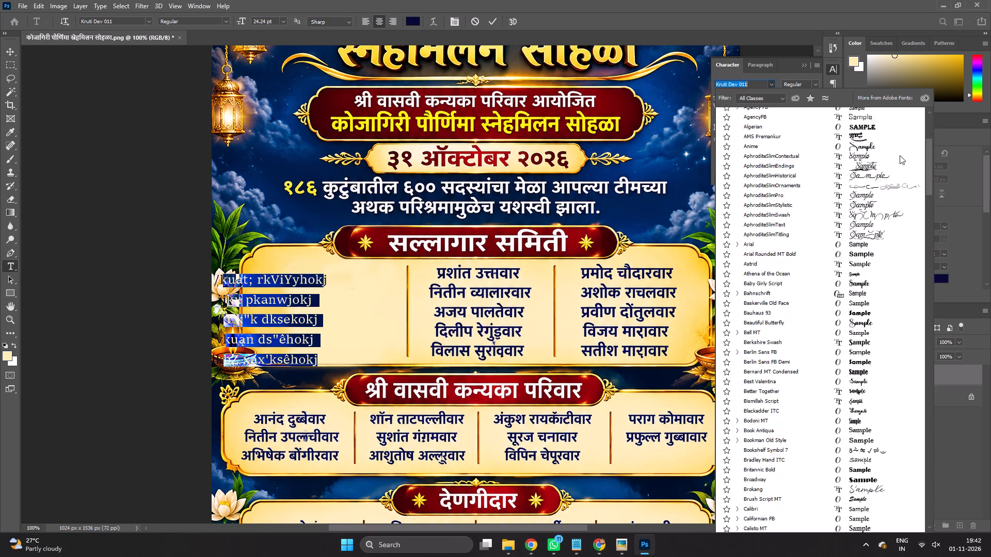
drag(900, 155, 889, 284)
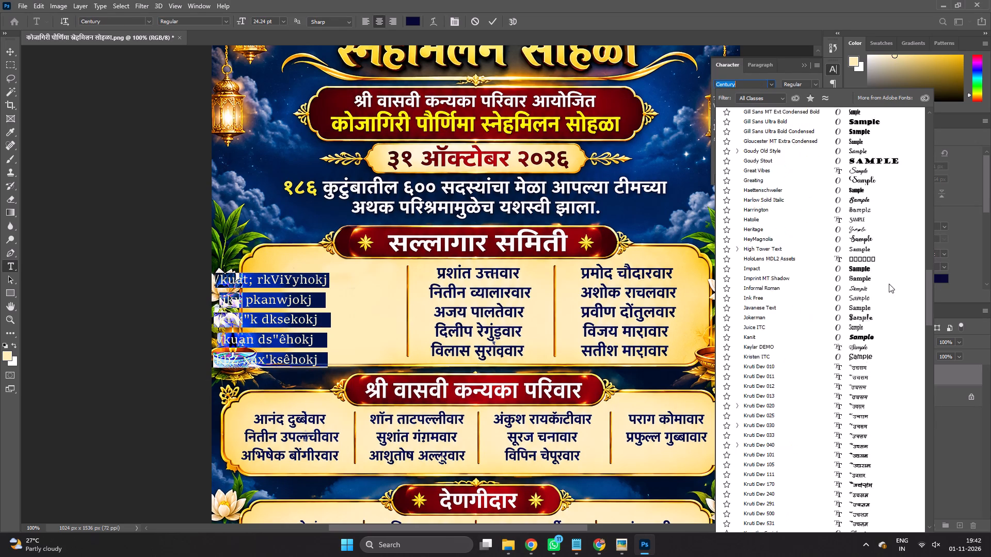
drag(889, 284, 888, 284)
click(876, 352)
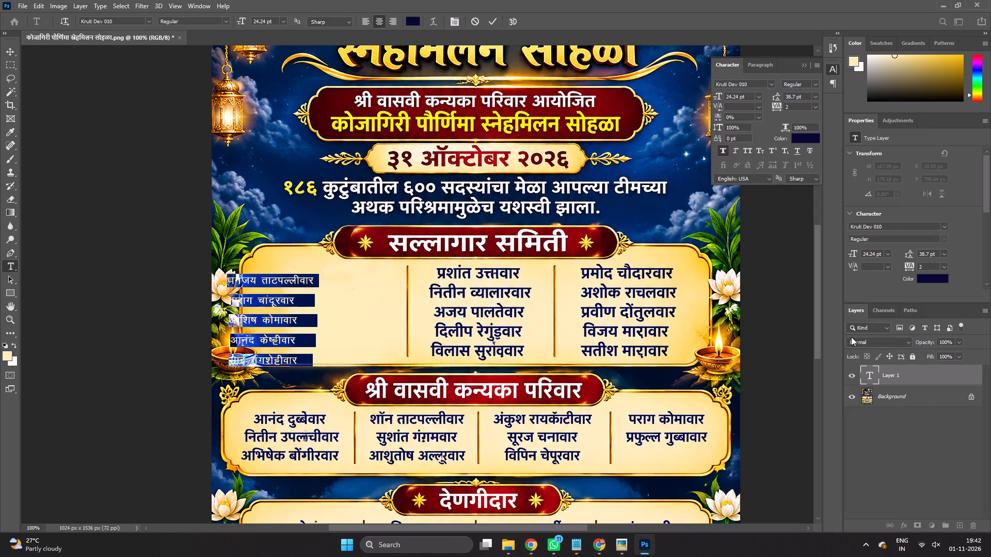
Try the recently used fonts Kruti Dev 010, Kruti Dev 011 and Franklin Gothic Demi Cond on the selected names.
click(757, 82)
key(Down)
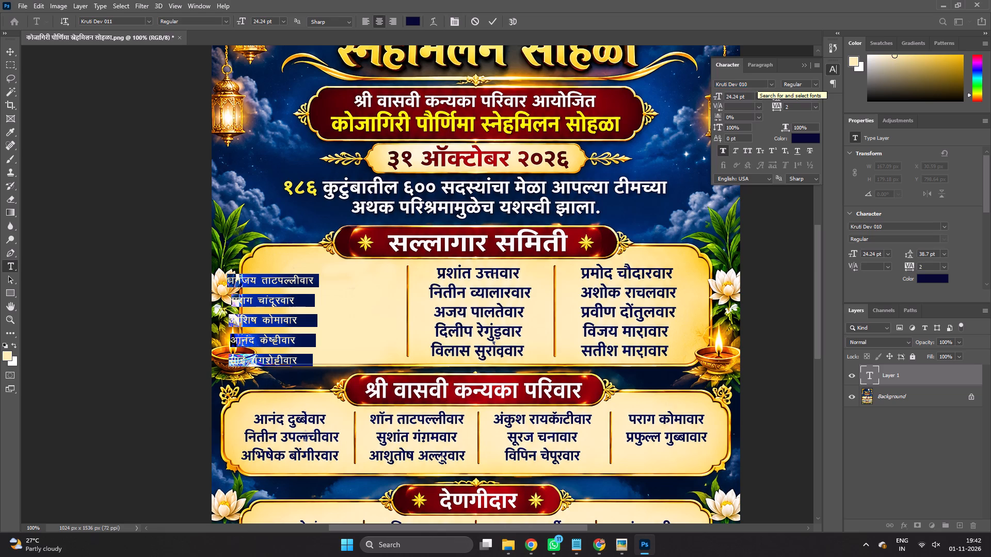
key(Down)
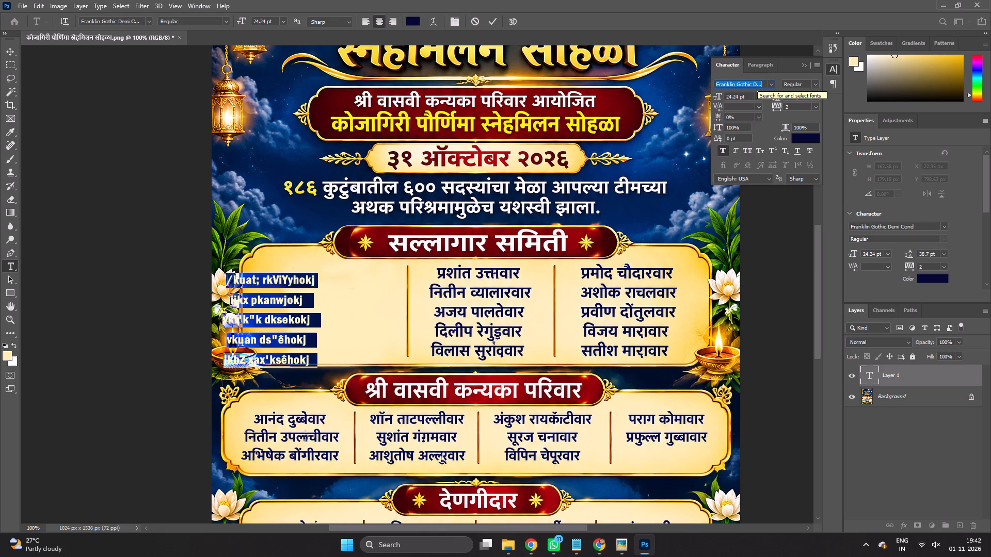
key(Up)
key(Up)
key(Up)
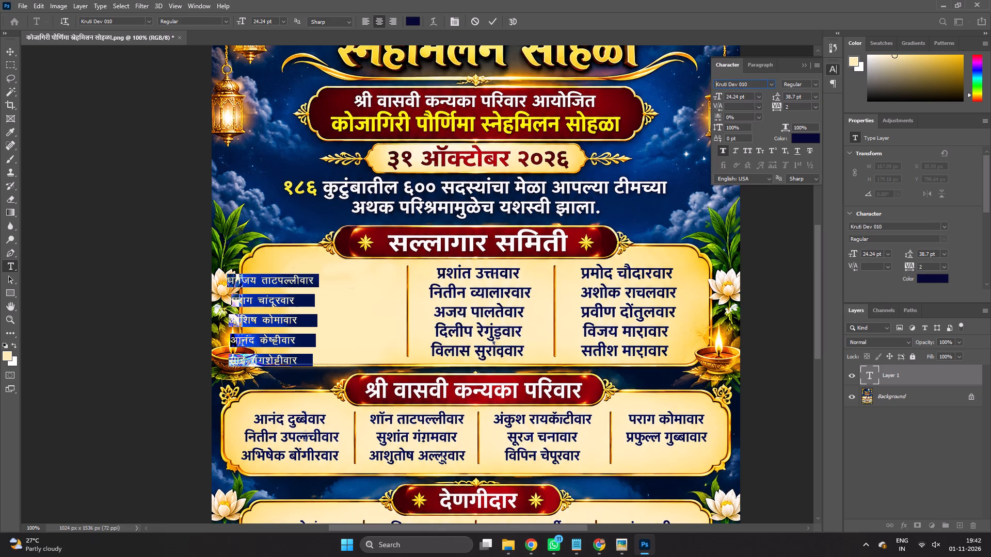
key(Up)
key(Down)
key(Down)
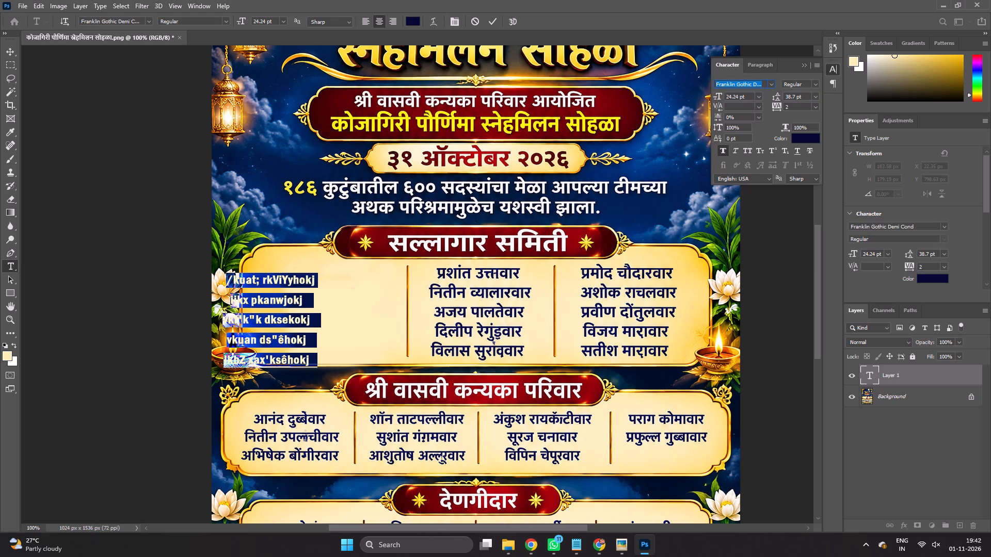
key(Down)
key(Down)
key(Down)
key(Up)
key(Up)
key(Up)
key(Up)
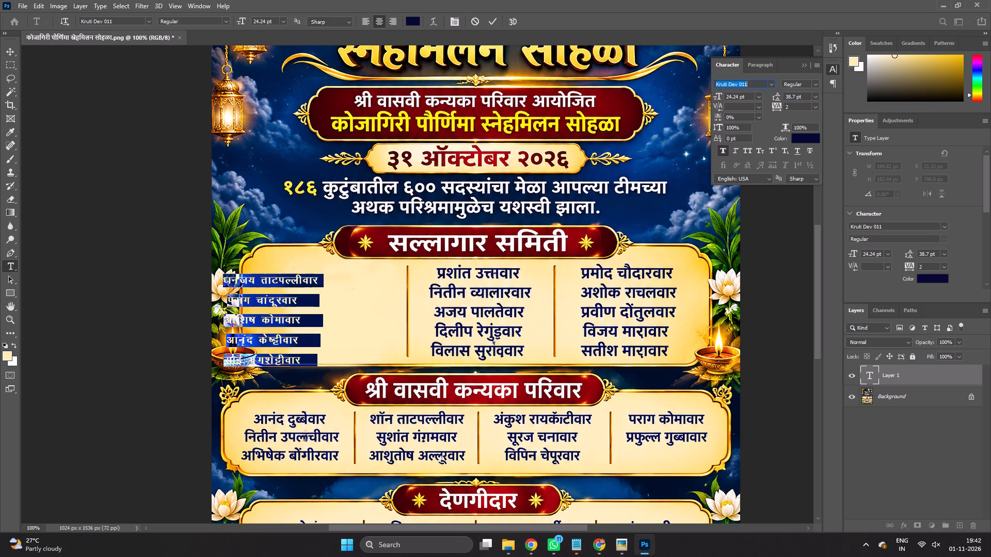
Find Kruti Dev 025 in the full font list, set the converted names to it and commit the text edit.
click(770, 86)
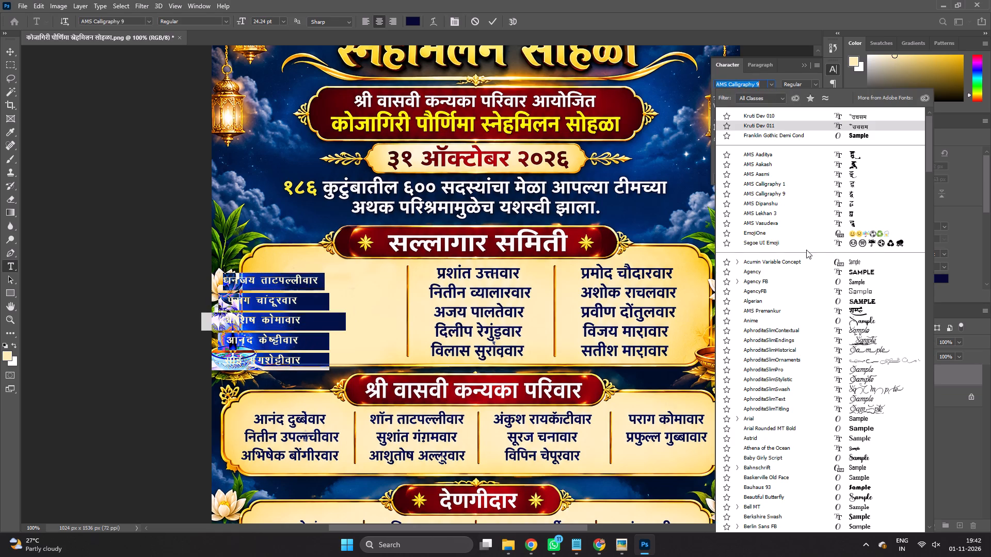
scroll(824, 455, down, 6)
scroll(823, 454, down, 20)
scroll(823, 454, down, 7)
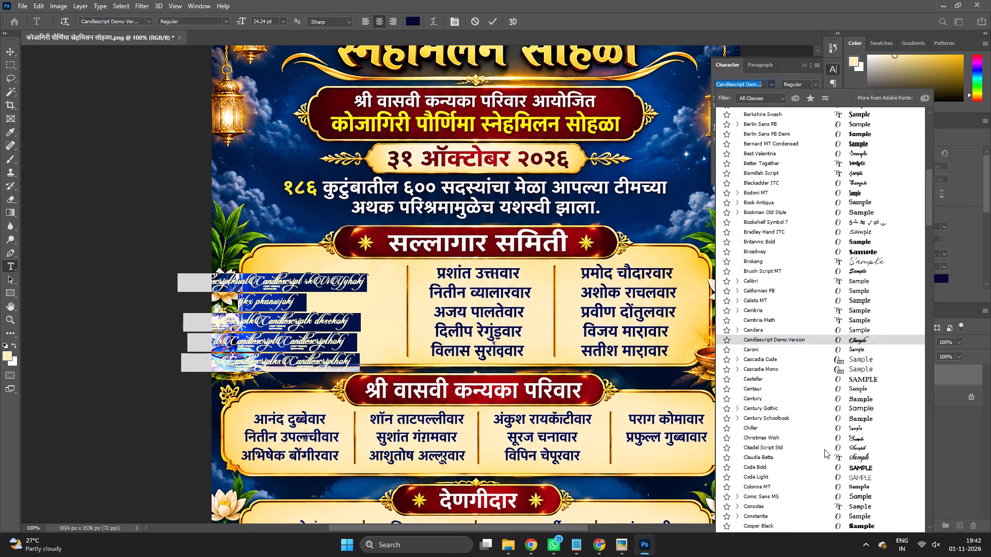
scroll(824, 449, down, 4)
scroll(824, 449, down, 20)
scroll(824, 449, down, 13)
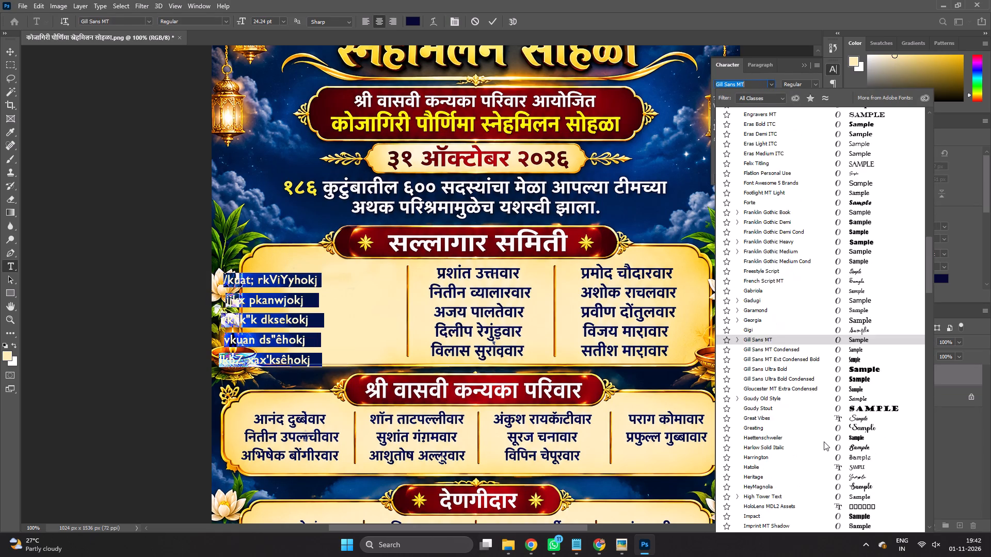
scroll(824, 441, down, 14)
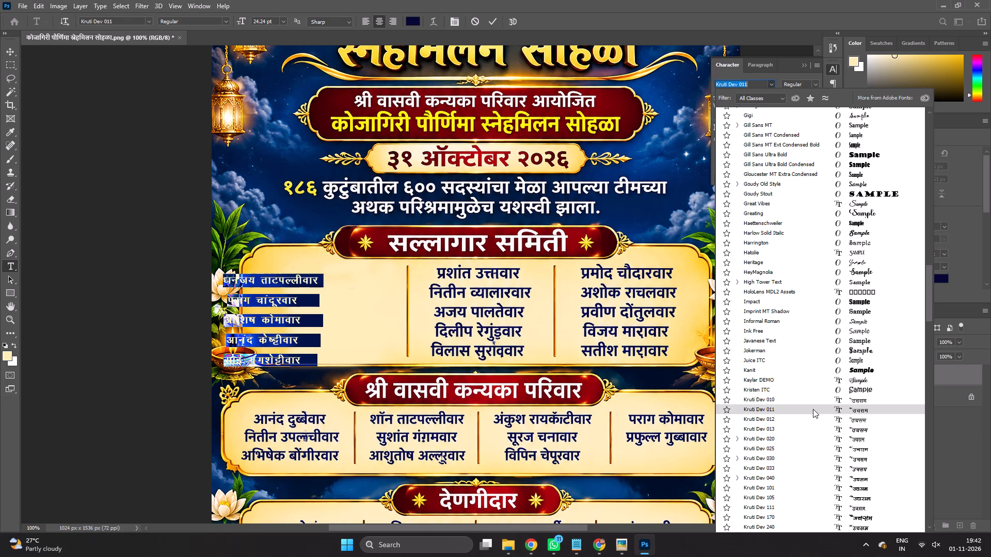
click(814, 447)
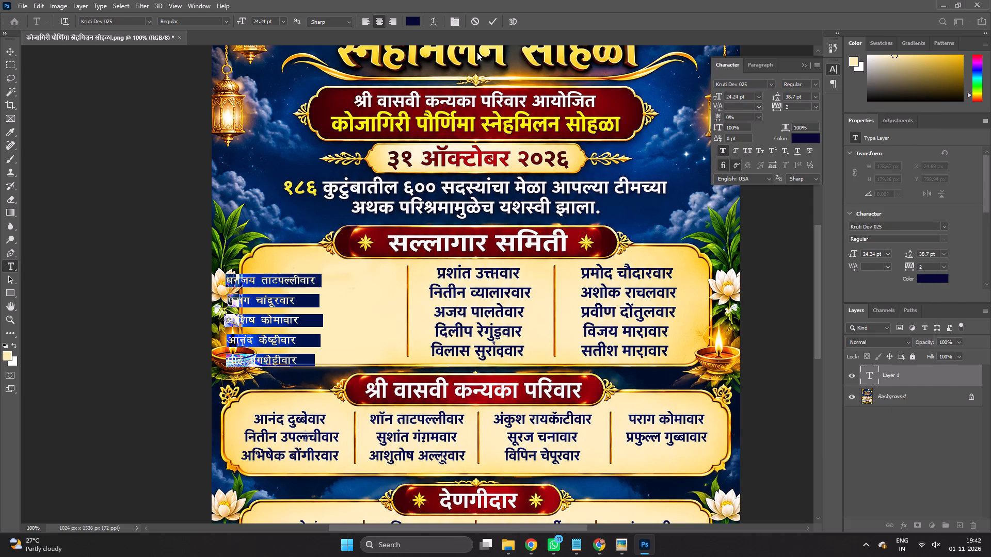
click(493, 22)
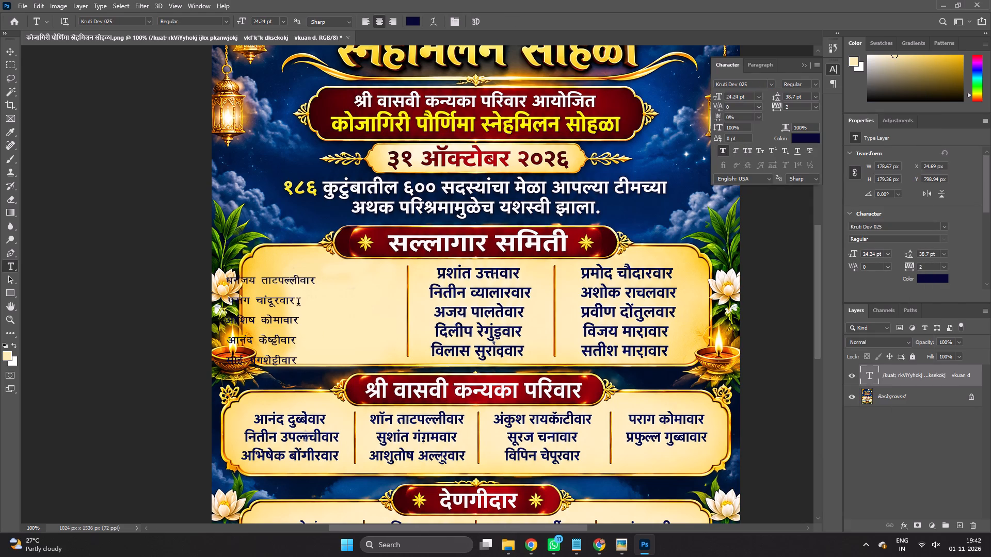
Move the names layer into the empty first column of the सल्लागार समिती panel, to about X 133, Y 790.
key(v)
drag(269, 307, 325, 302)
click(325, 302)
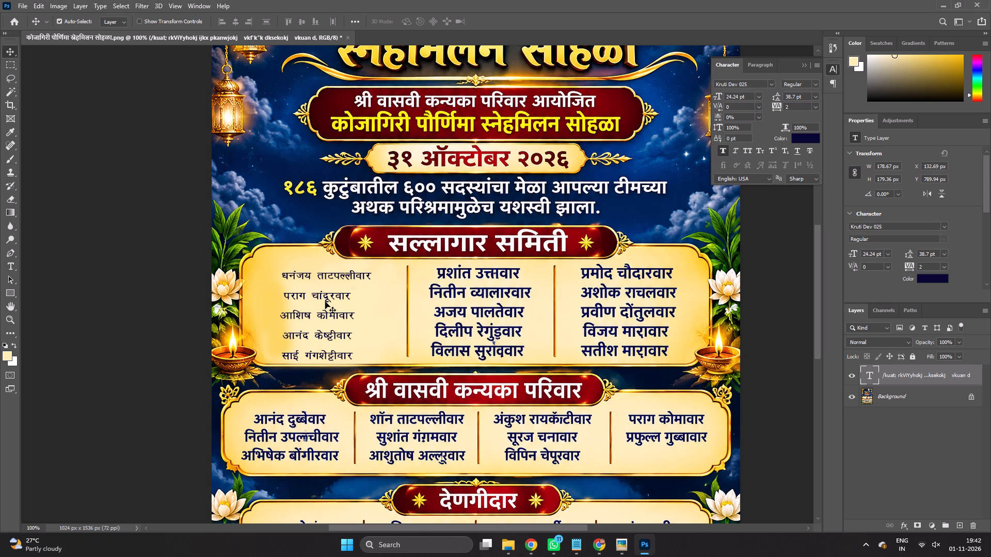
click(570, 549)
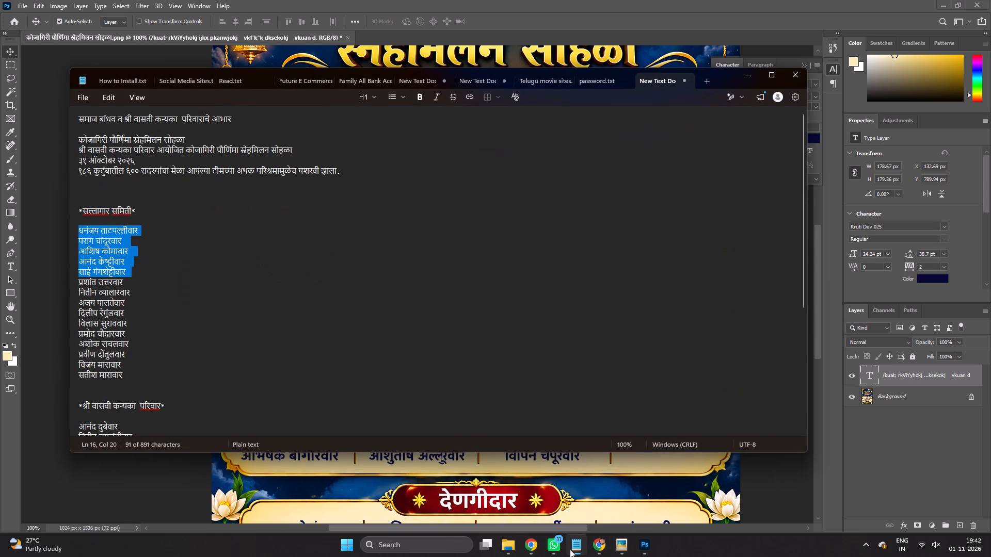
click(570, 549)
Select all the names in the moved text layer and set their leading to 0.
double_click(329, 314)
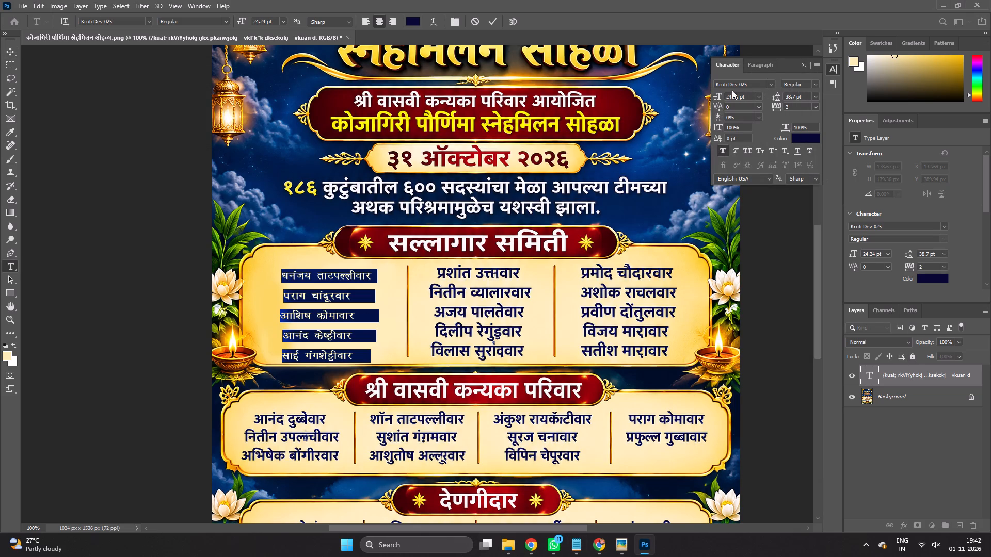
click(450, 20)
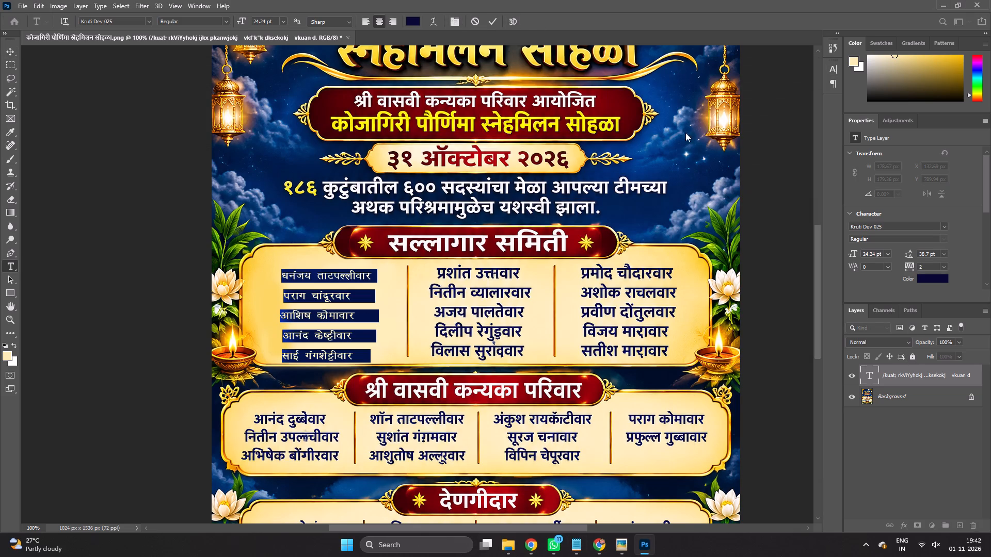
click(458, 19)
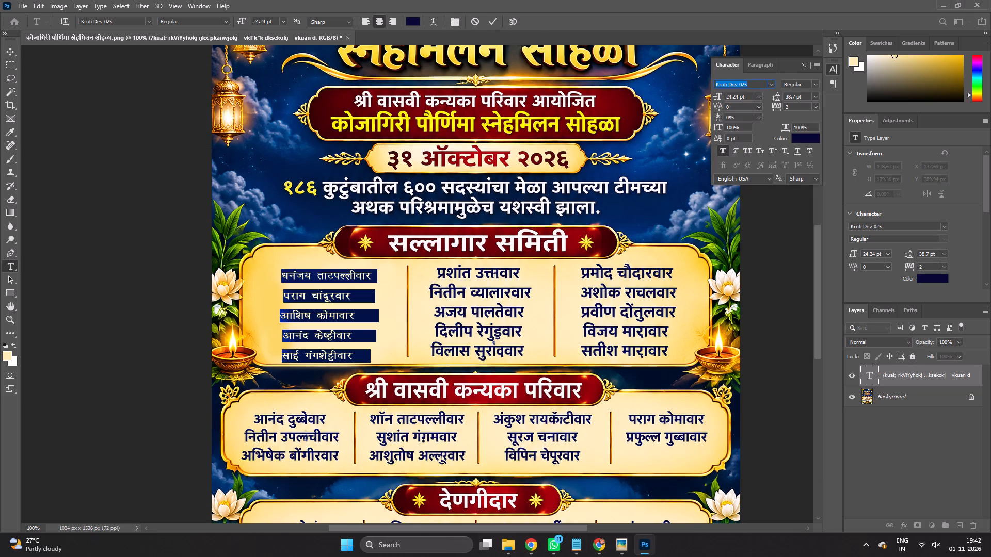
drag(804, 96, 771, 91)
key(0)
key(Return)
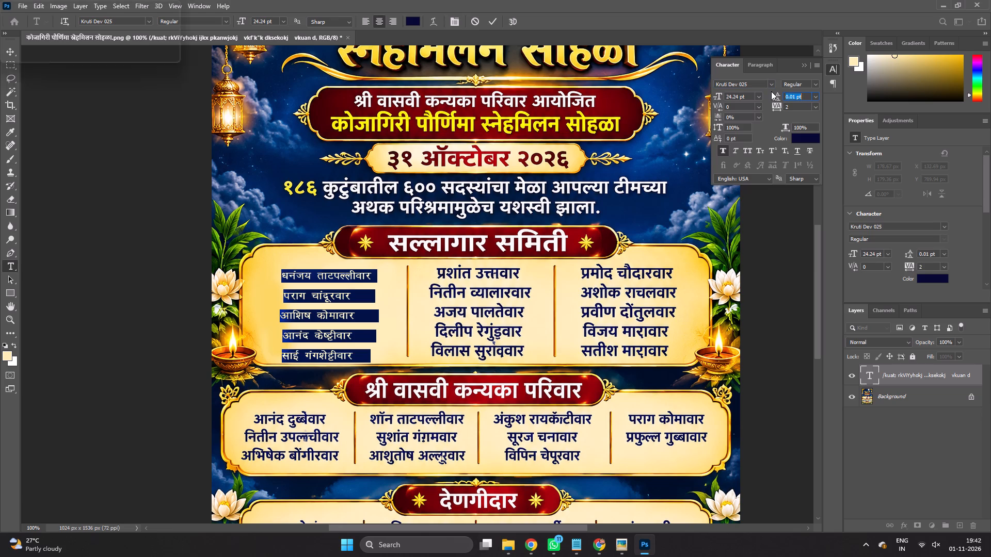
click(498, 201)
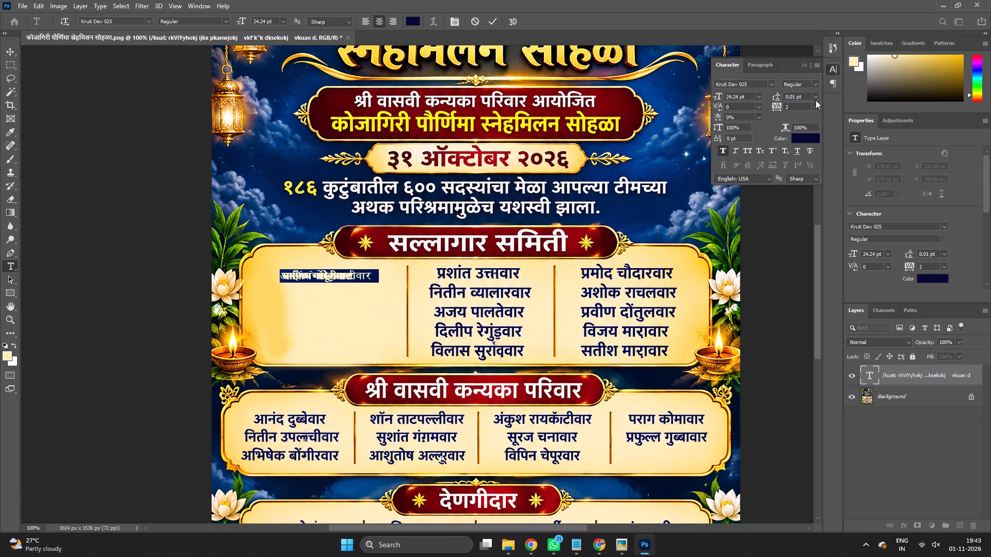
Raise the leading of the selected names to 30 pt.
drag(802, 94, 762, 94)
key(Down)
key(Up)
key(Up)
key(Up)
key(Up)
key(Up)
key(Up)
key(Up)
key(Up)
key(Up)
key(Up)
key(Up)
key(Up)
key(Up)
key(Up)
key(Up)
key(Up)
key(Up)
key(Up)
key(Up)
key(Up)
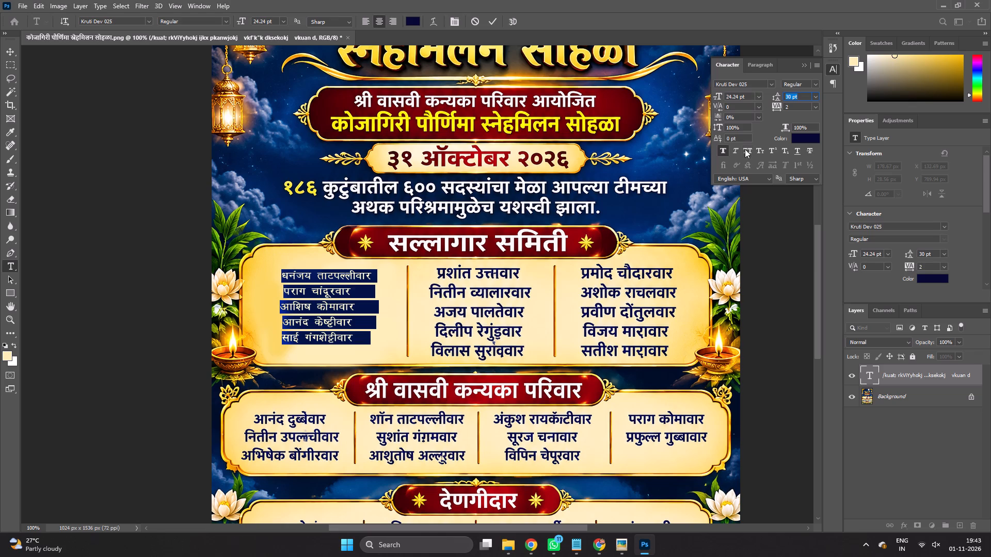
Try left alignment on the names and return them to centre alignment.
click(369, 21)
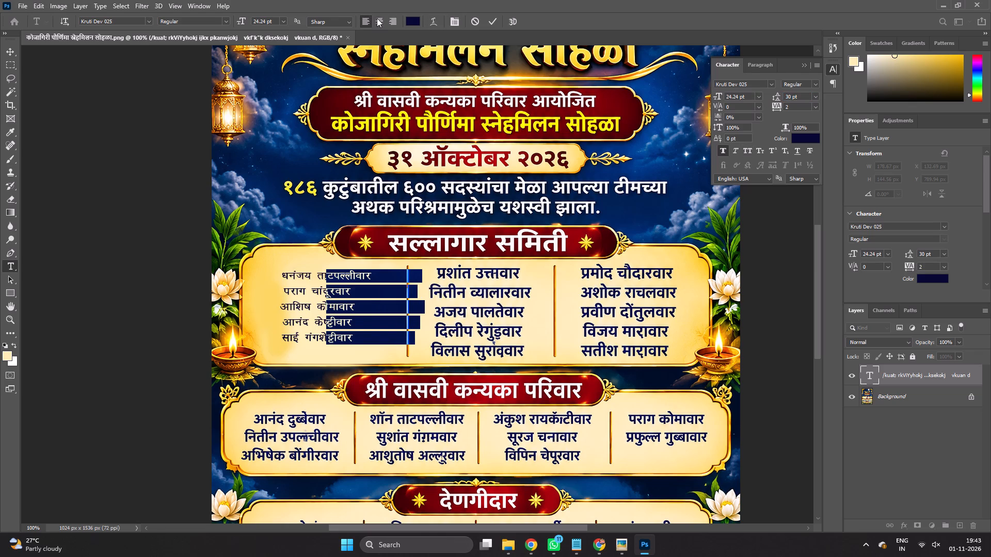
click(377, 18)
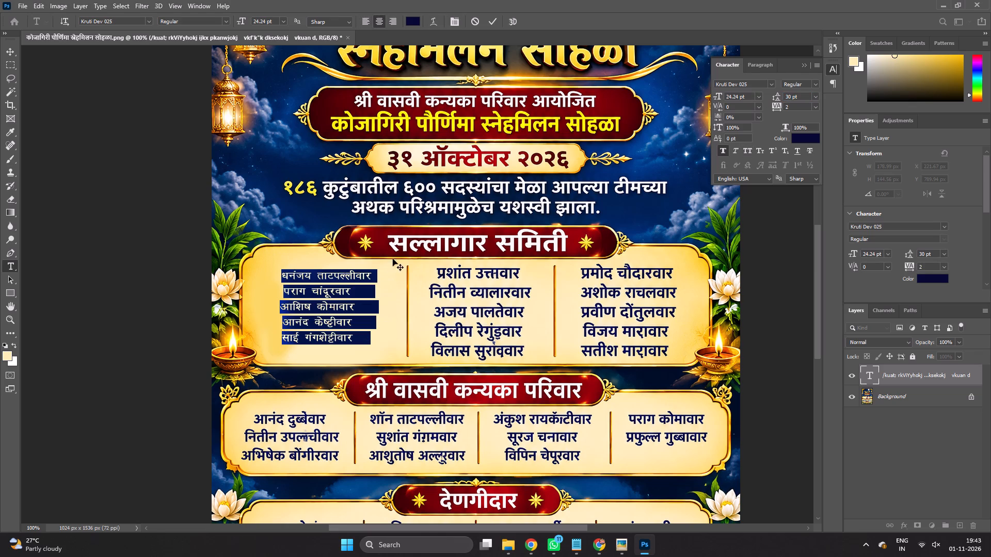
Delete the trailing spaces after the second, third, fourth and fifth names so the lines centre under the first.
click(378, 276)
click(372, 293)
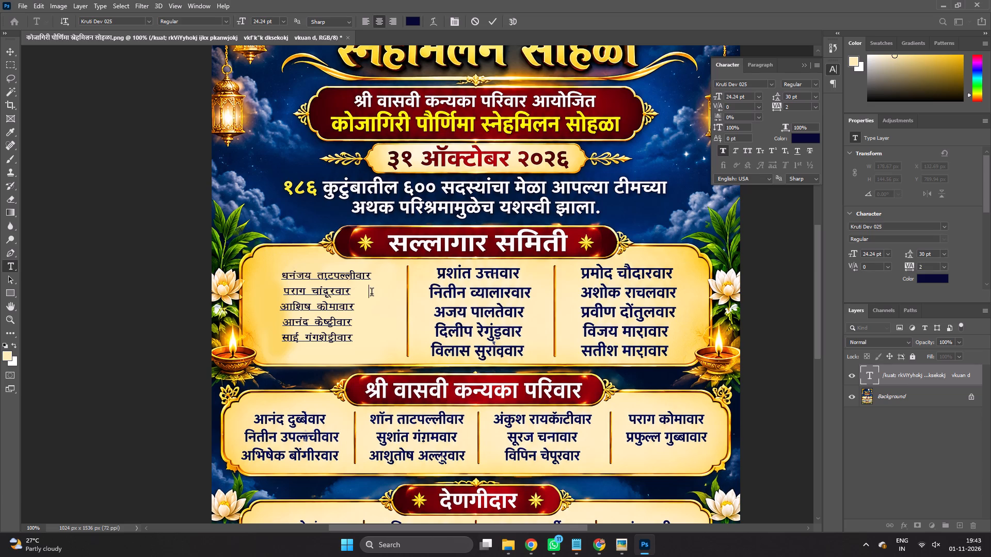
key(BackSpace)
key(BackSpace)
key(BackSpace)
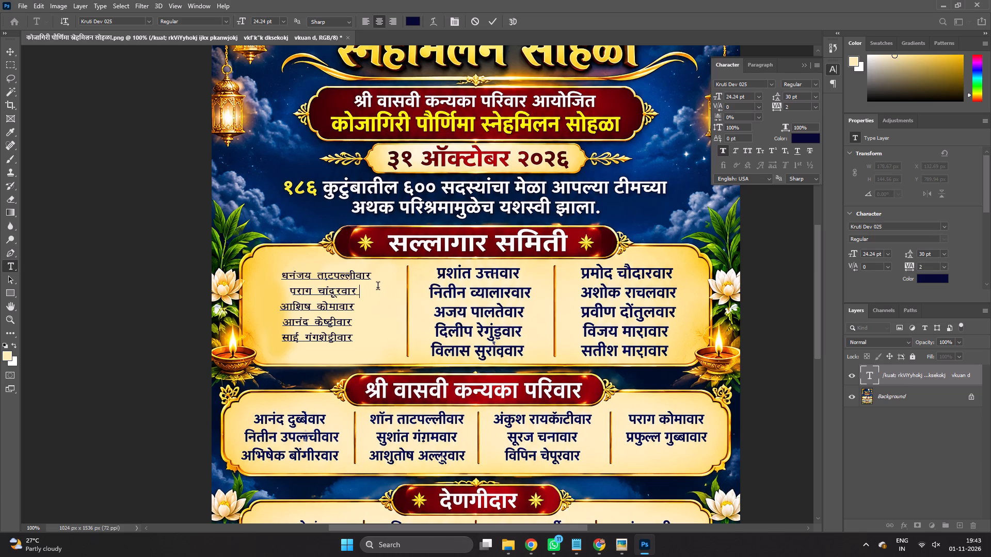
click(374, 310)
key(BackSpace)
key(BackSpace)
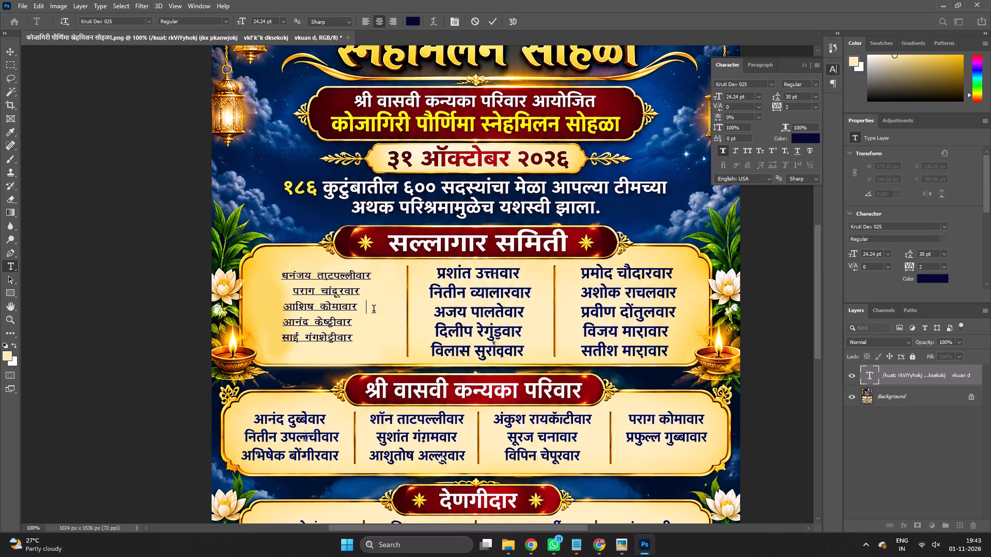
key(BackSpace)
click(372, 323)
key(BackSpace)
key(BackSpace)
key(BackSpace)
click(367, 339)
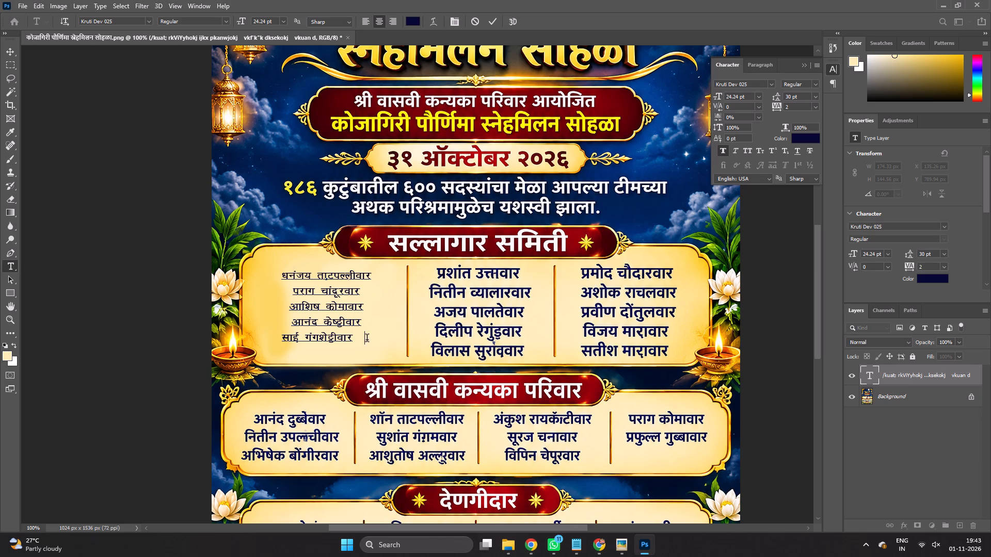
key(BackSpace)
key(BackSpace)
key(BackSpace)
key(ctrl+z)
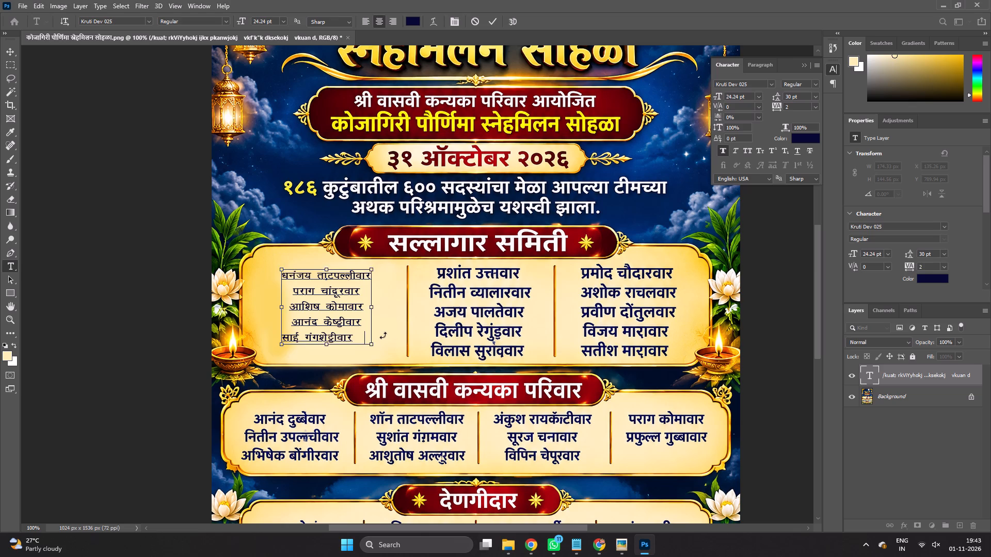
key(BackSpace)
key(BackSpace)
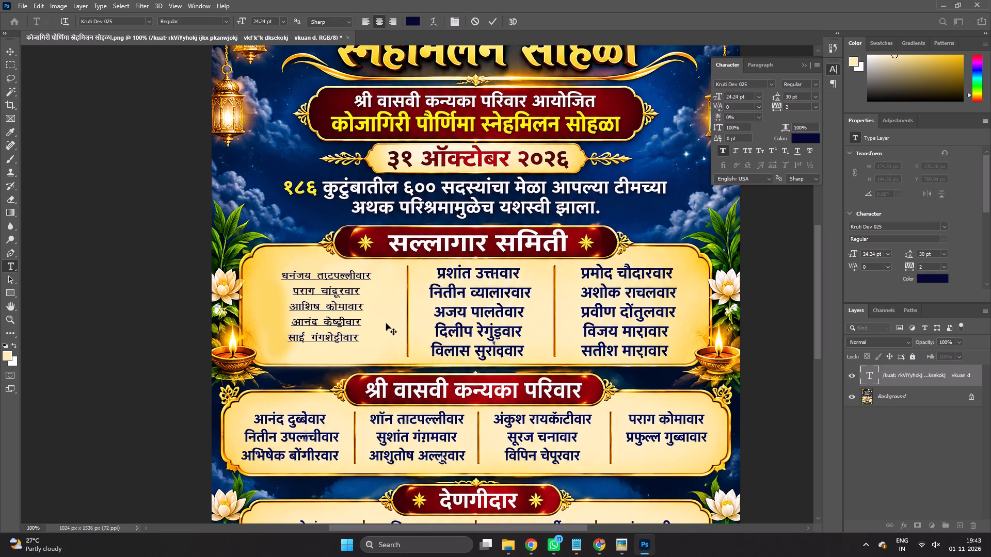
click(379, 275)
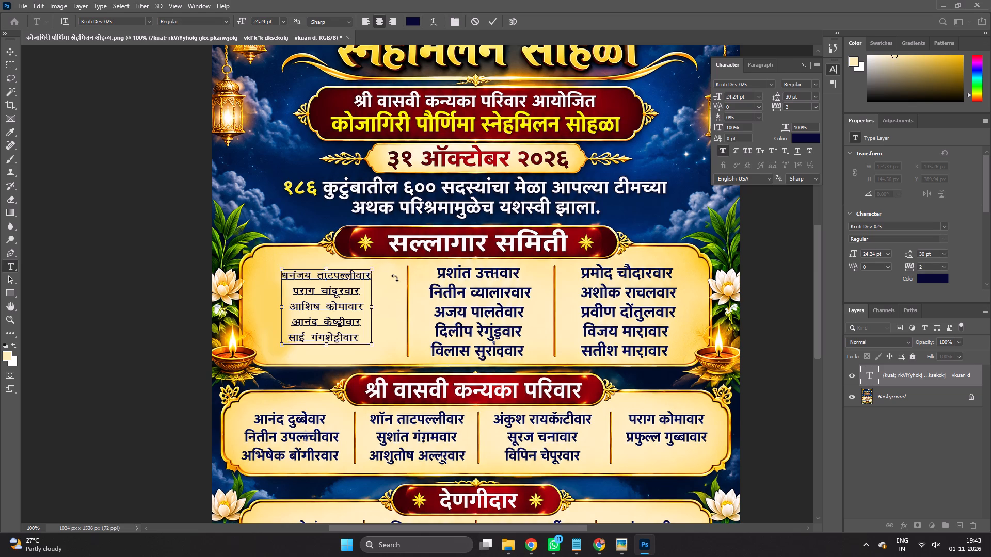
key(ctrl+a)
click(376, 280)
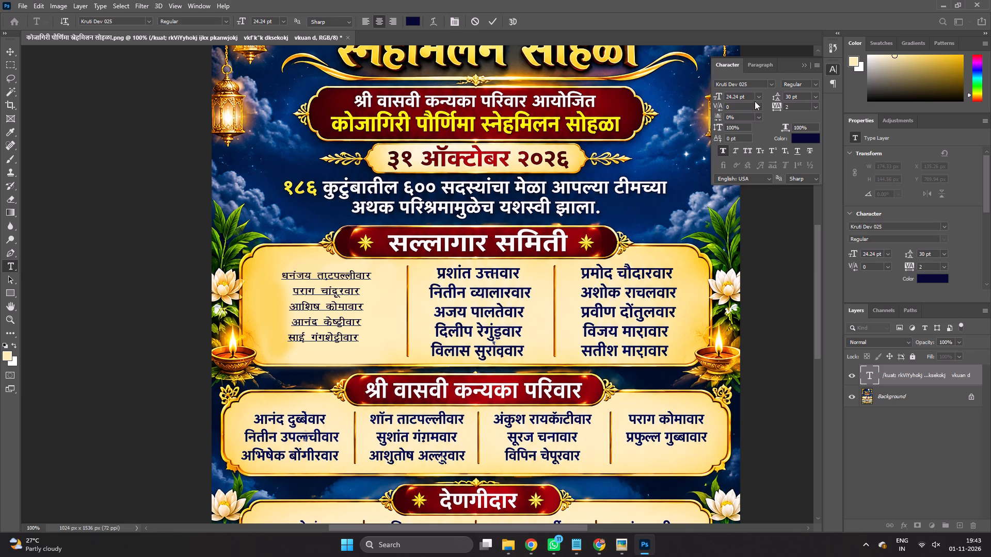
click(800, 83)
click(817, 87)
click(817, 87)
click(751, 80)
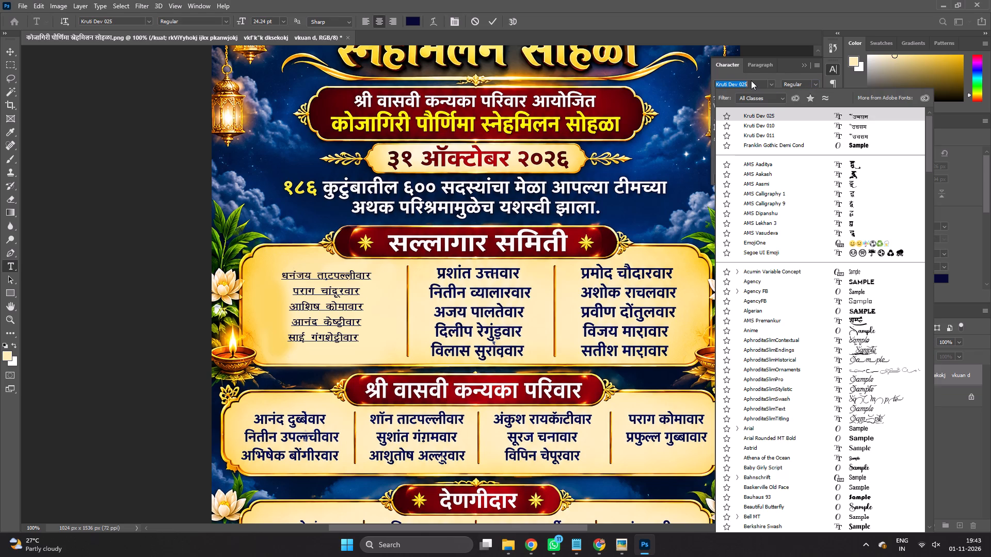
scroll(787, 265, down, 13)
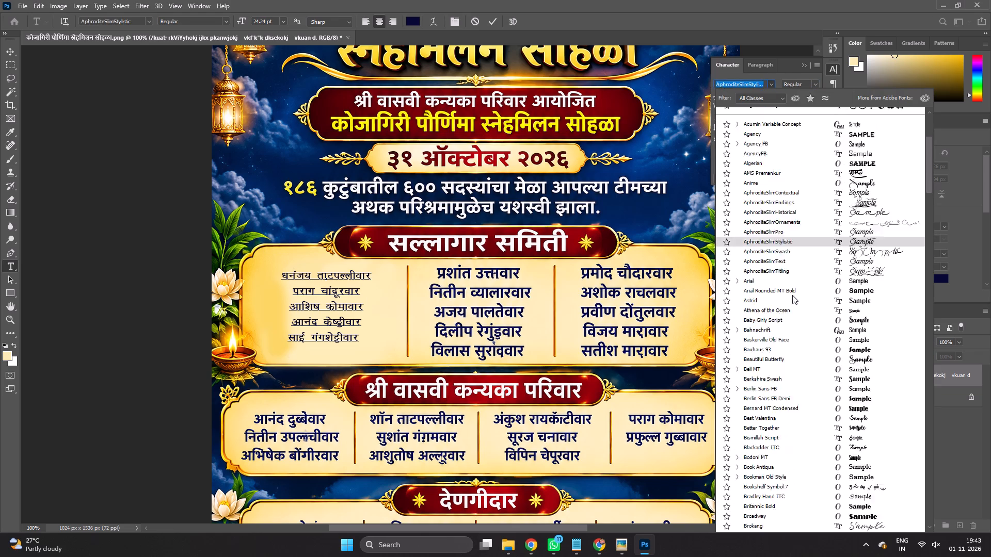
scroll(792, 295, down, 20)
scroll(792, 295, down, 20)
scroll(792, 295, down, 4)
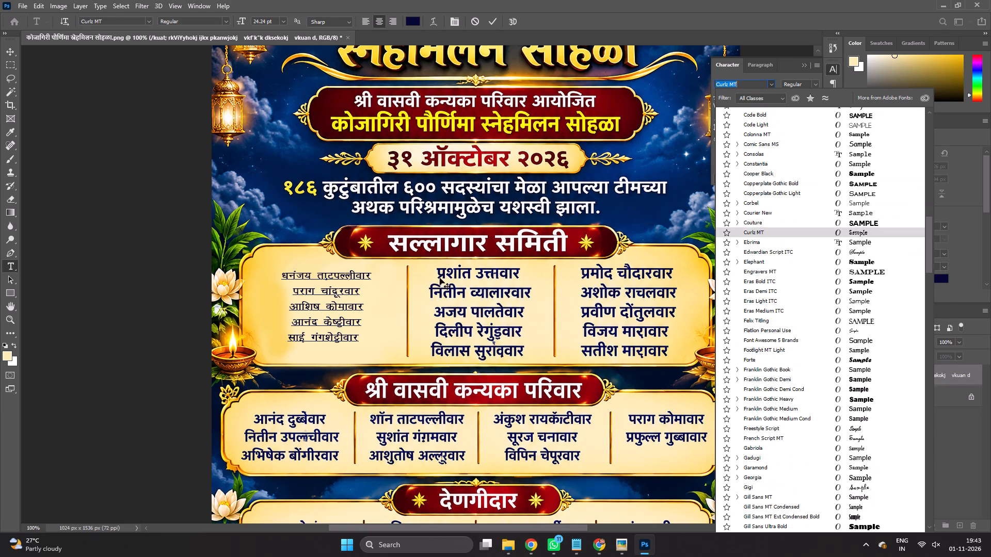
Change the font of all five names in the first सल्लागार समिती column to Kruti Dev 011.
double_click(322, 296)
key(ctrl+a)
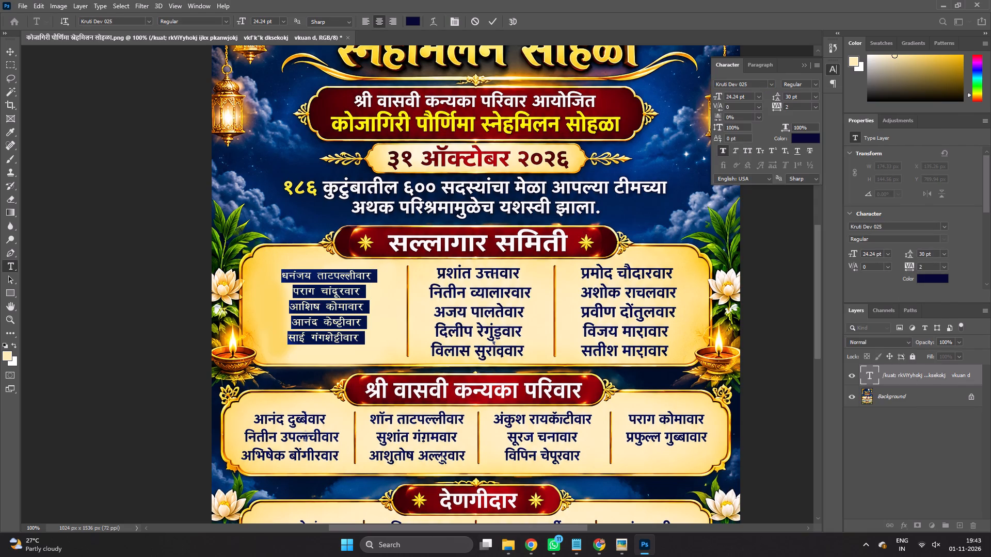
click(750, 81)
click(773, 82)
scroll(786, 403, down, 11)
scroll(789, 406, down, 20)
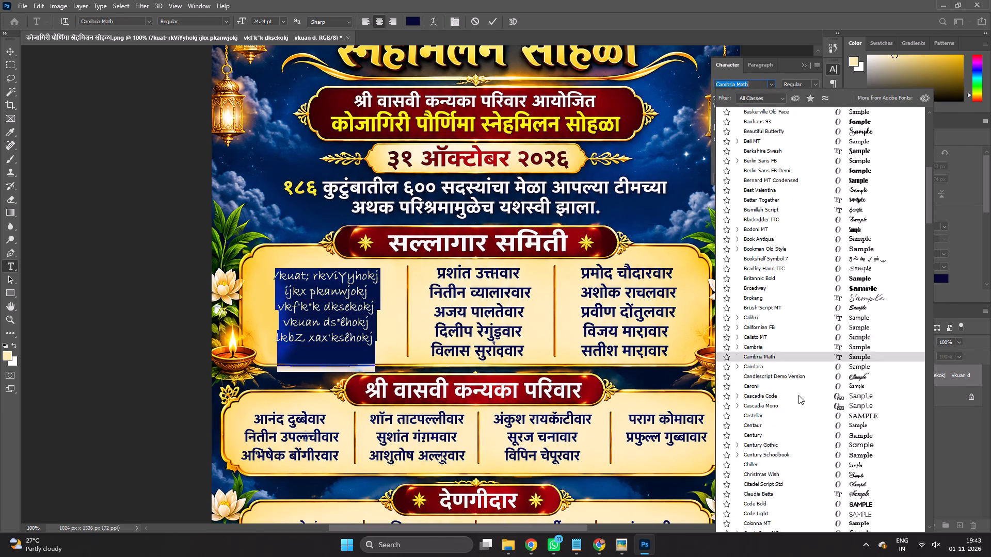
scroll(798, 395, down, 18)
scroll(806, 392, down, 6)
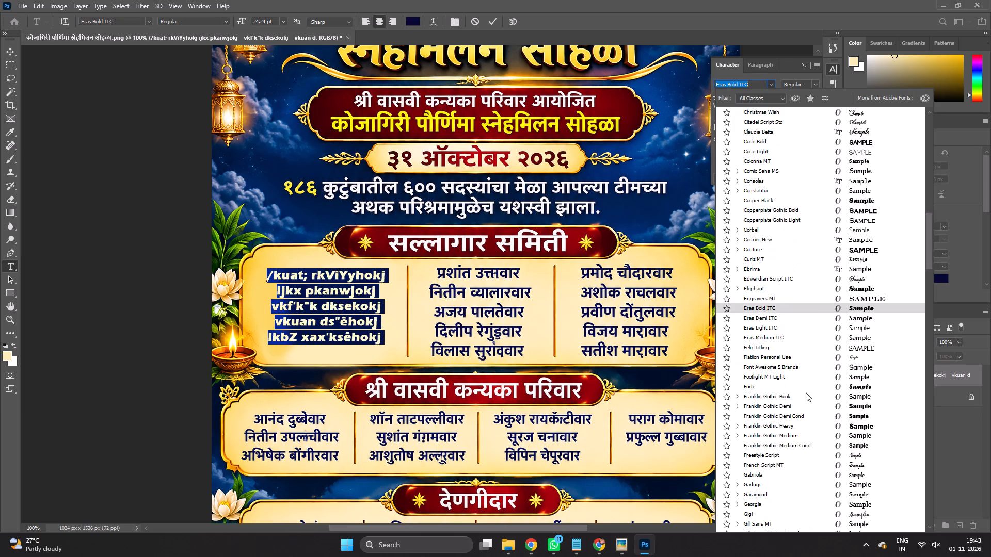
scroll(806, 392, down, 7)
scroll(806, 392, down, 20)
scroll(806, 392, down, 9)
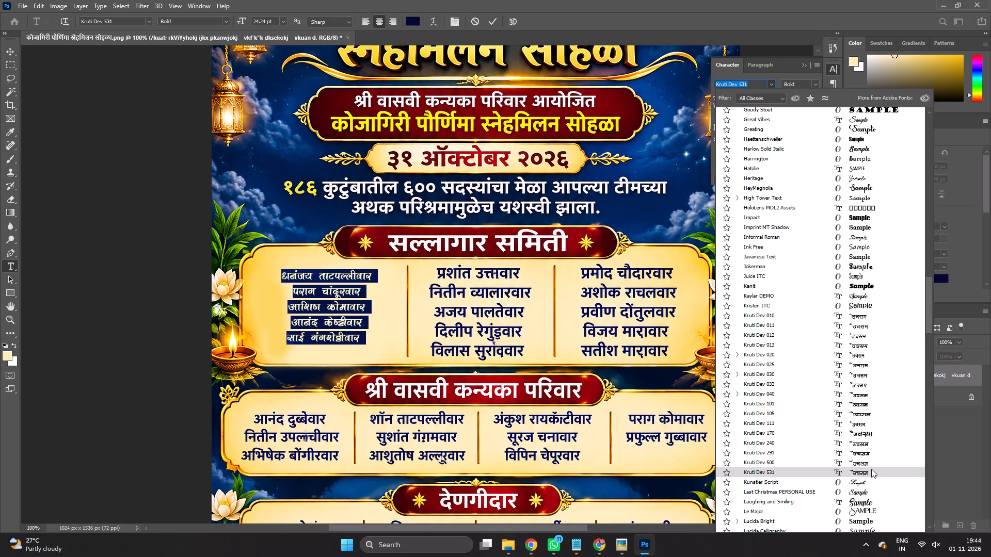
click(869, 329)
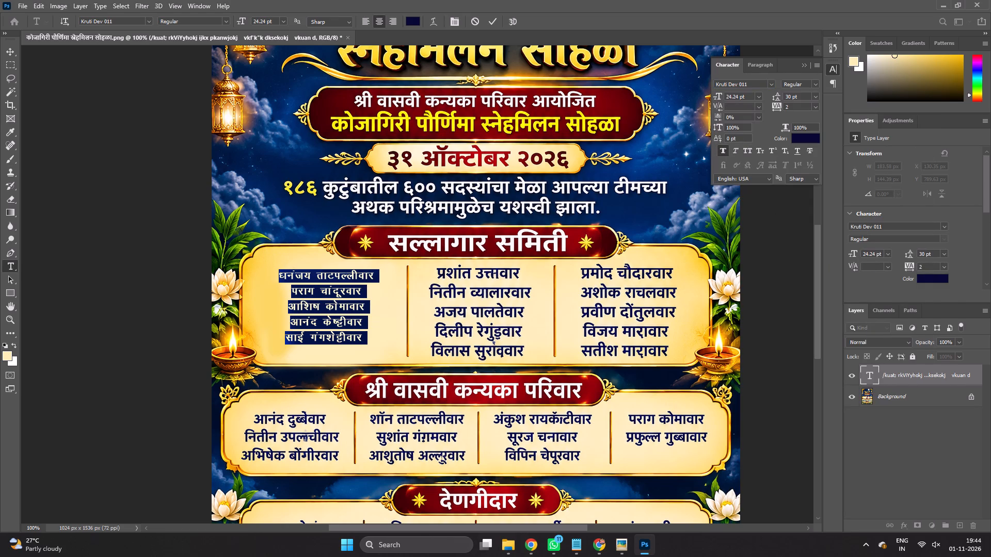
Tighten the tracking of all the names to -20 and commit the text edit.
drag(743, 127, 703, 124)
drag(792, 105, 772, 104)
click(772, 104)
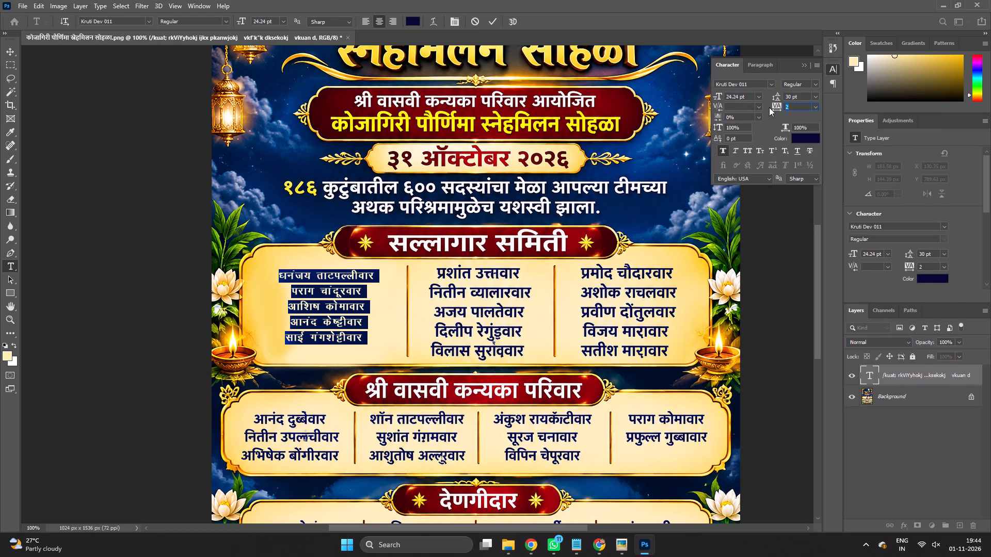
key(0)
key(Return)
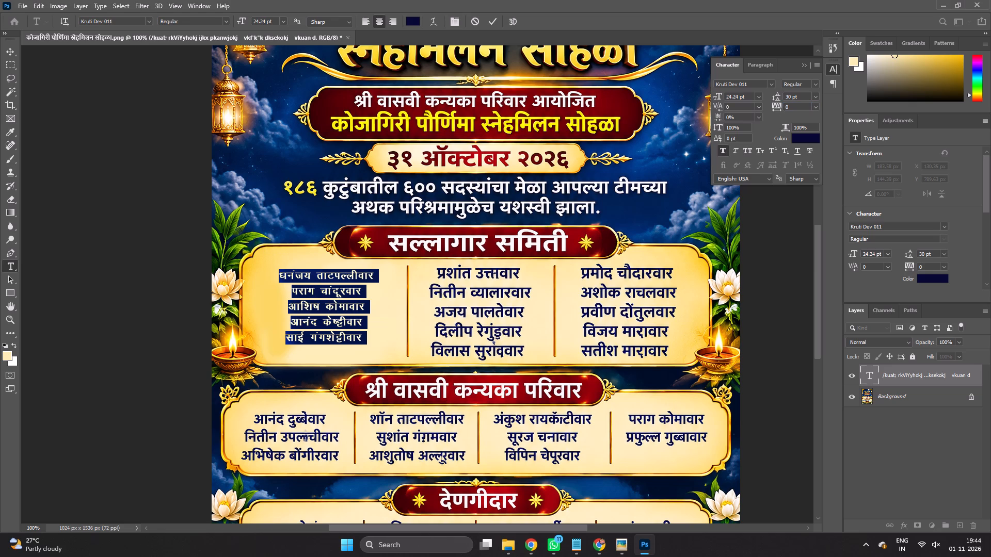
drag(795, 105, 772, 104)
key(Down)
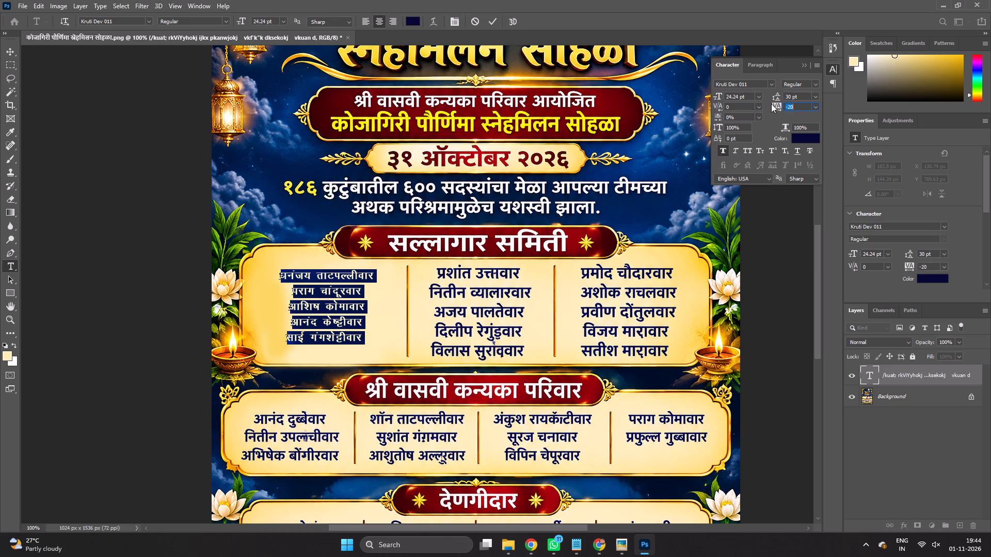
key(Down)
key(Down)
key(Up)
key(Up)
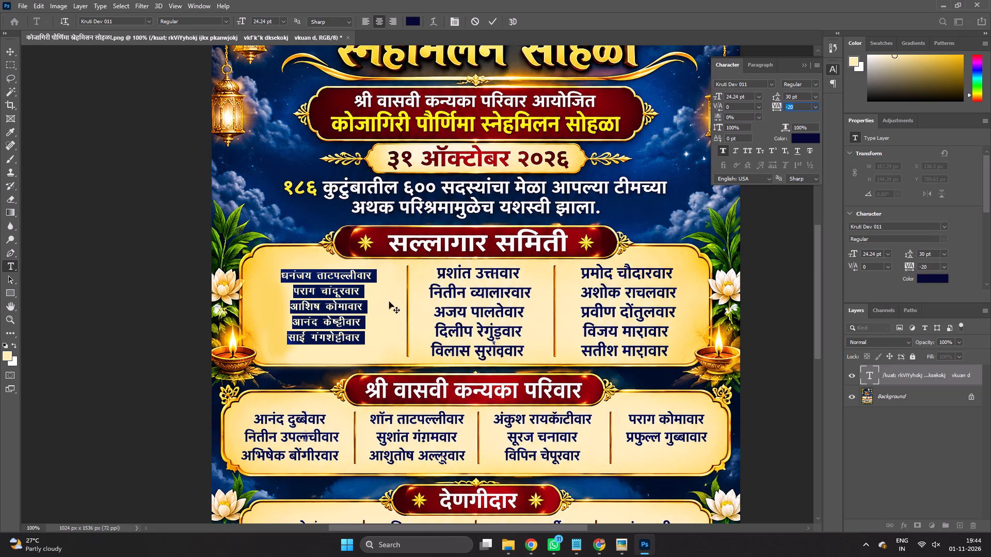
click(323, 338)
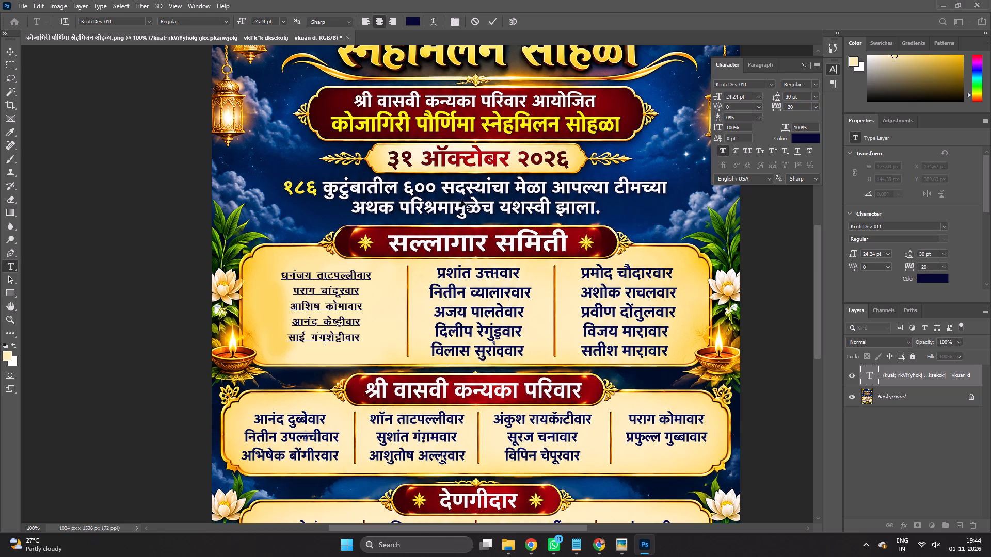
click(493, 15)
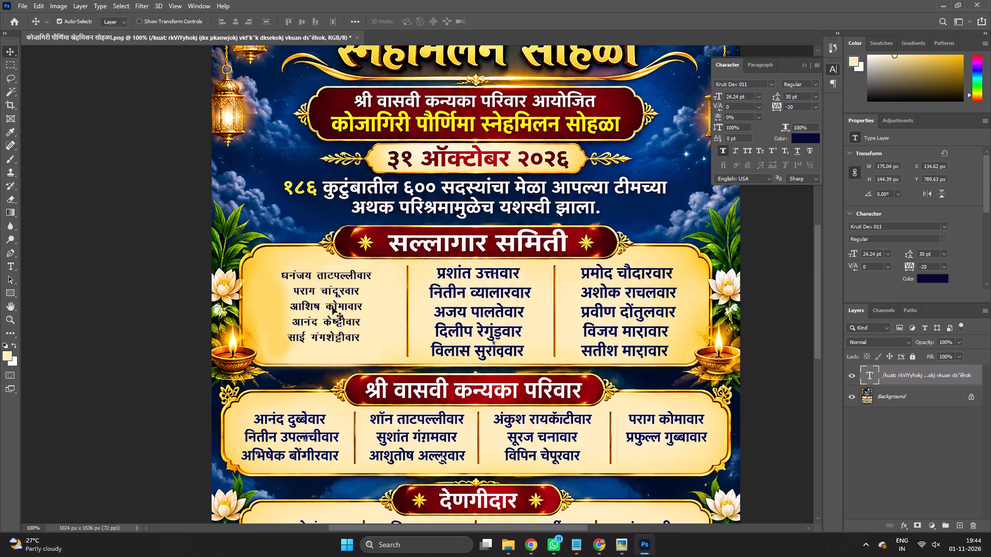
Scale the names layer to about 126% and move it so its lines align with the neighbouring columns' rows.
key(ctrl+t)
drag(371, 343, 393, 360)
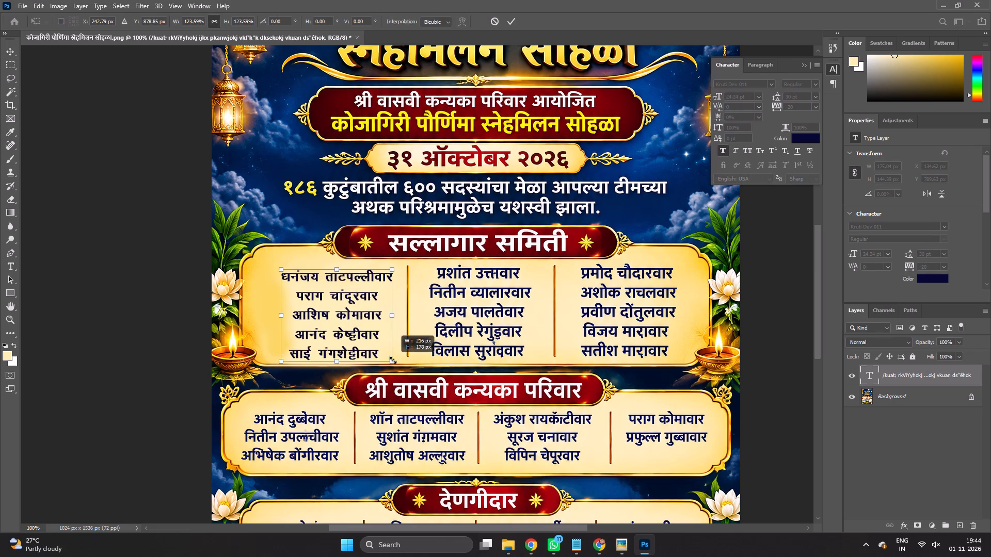
drag(393, 360, 402, 354)
drag(369, 320, 364, 317)
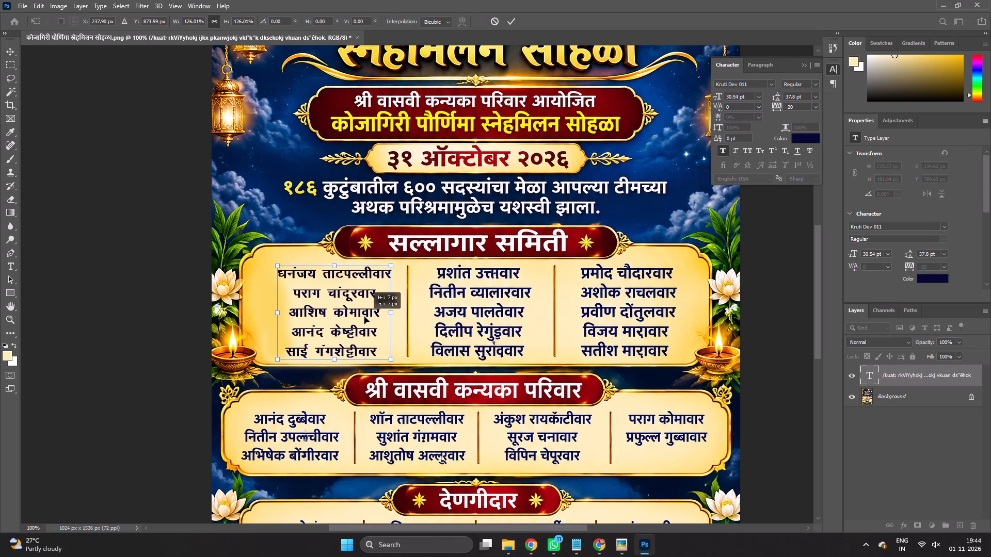
drag(364, 317, 358, 314)
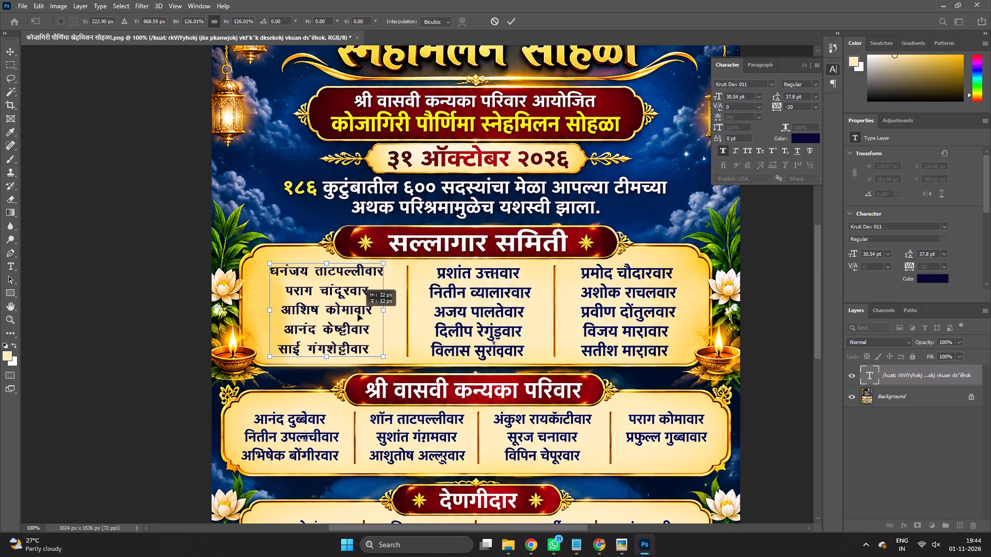
drag(358, 314, 358, 315)
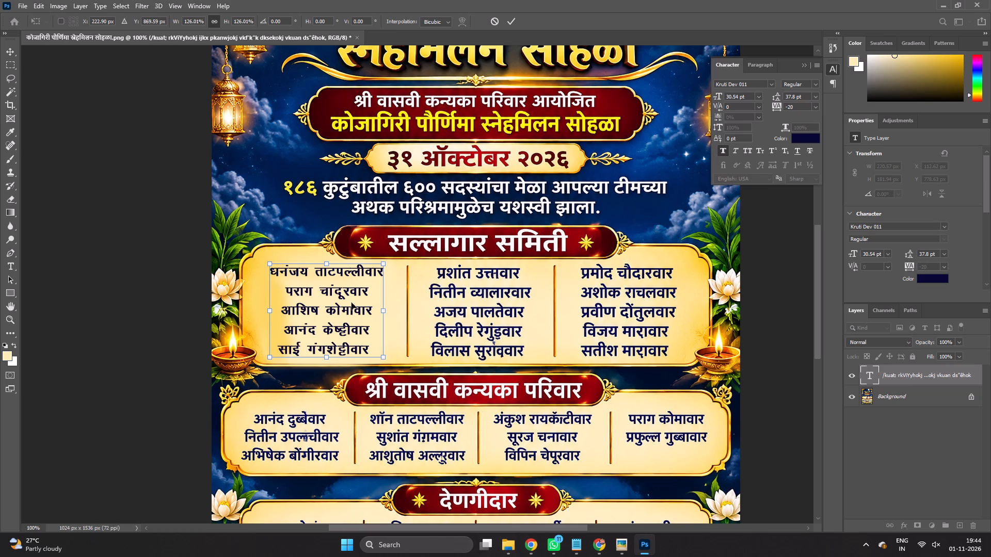
double_click(346, 303)
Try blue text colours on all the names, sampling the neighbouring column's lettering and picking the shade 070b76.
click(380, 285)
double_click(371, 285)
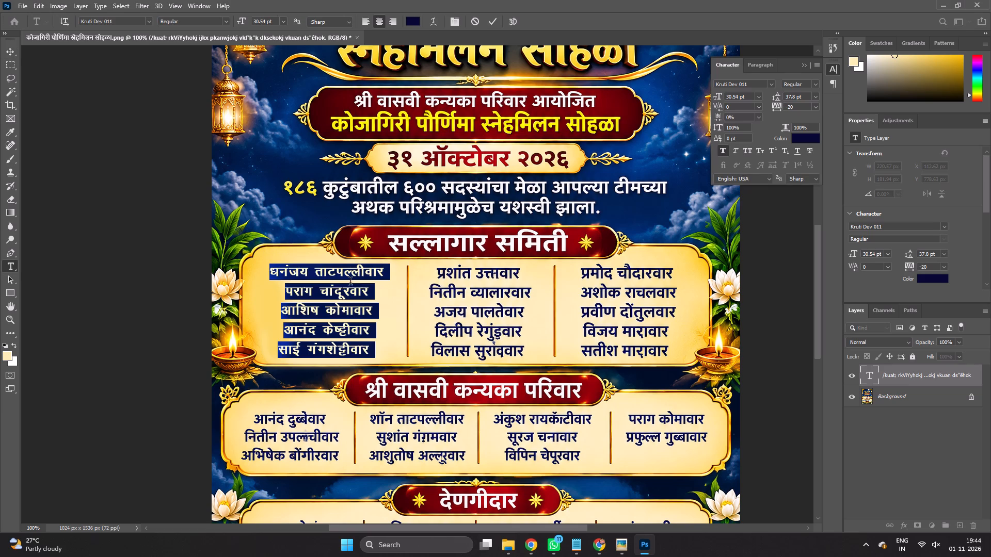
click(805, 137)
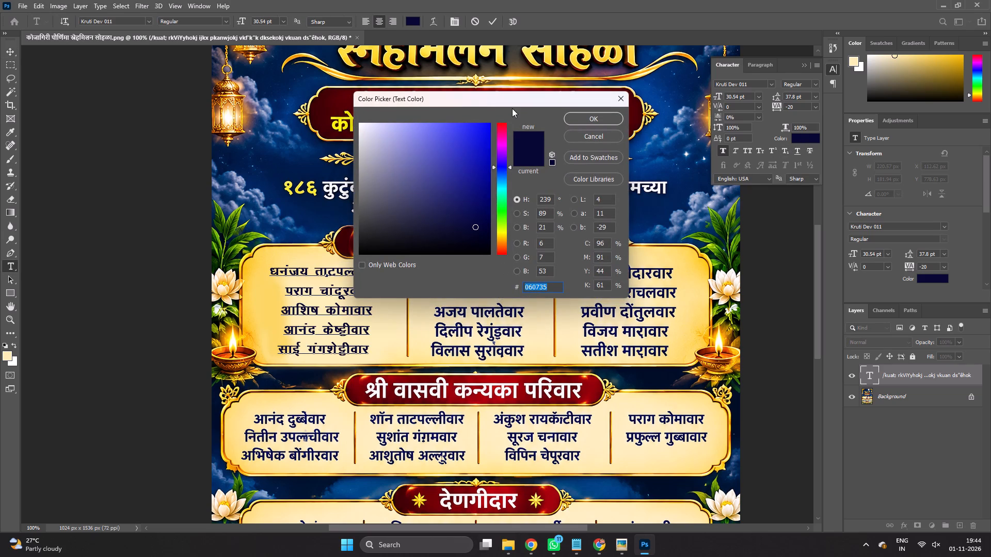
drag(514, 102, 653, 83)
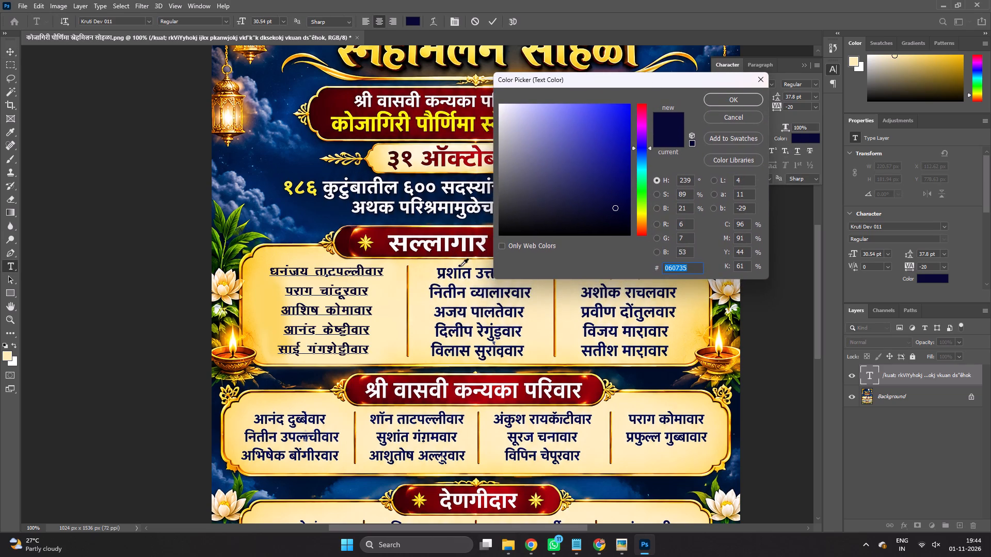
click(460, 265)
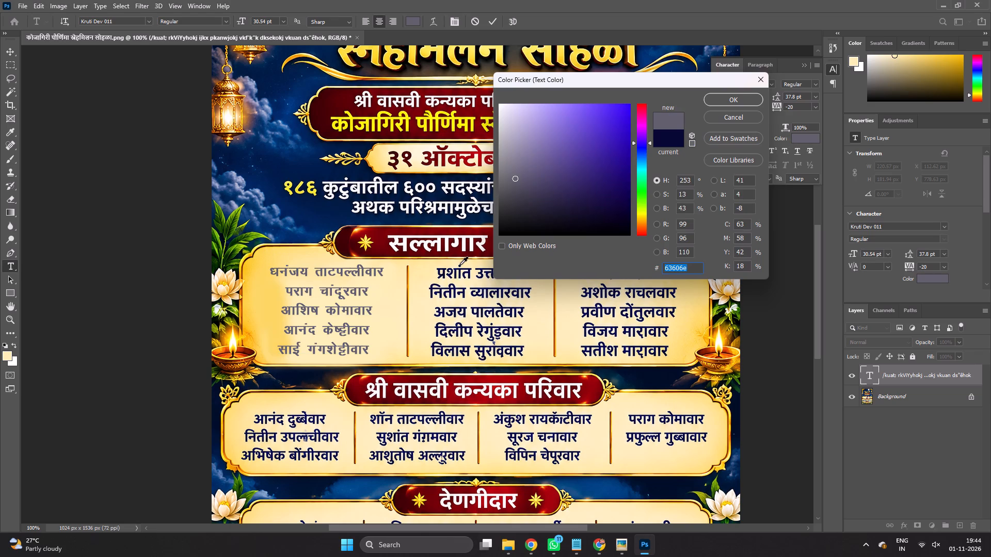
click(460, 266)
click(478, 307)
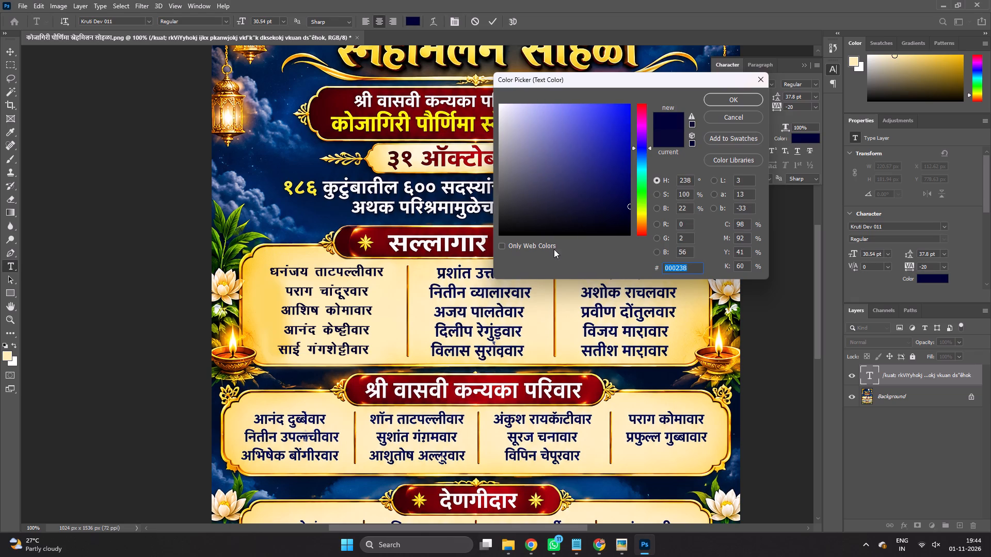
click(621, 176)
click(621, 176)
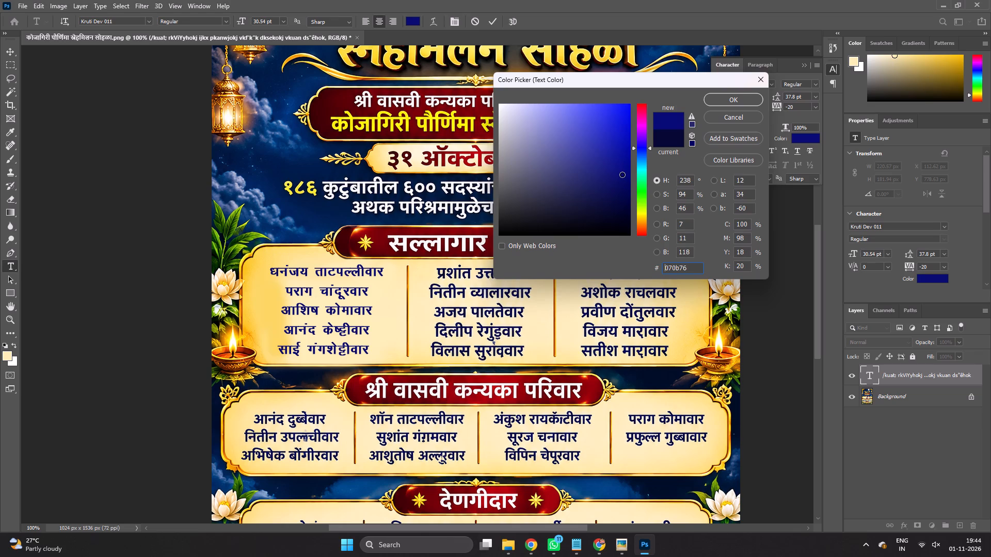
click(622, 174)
Recolour all the names dark red 960108, starting from the red sampled from the सल्लागार समिती heading banner.
click(378, 239)
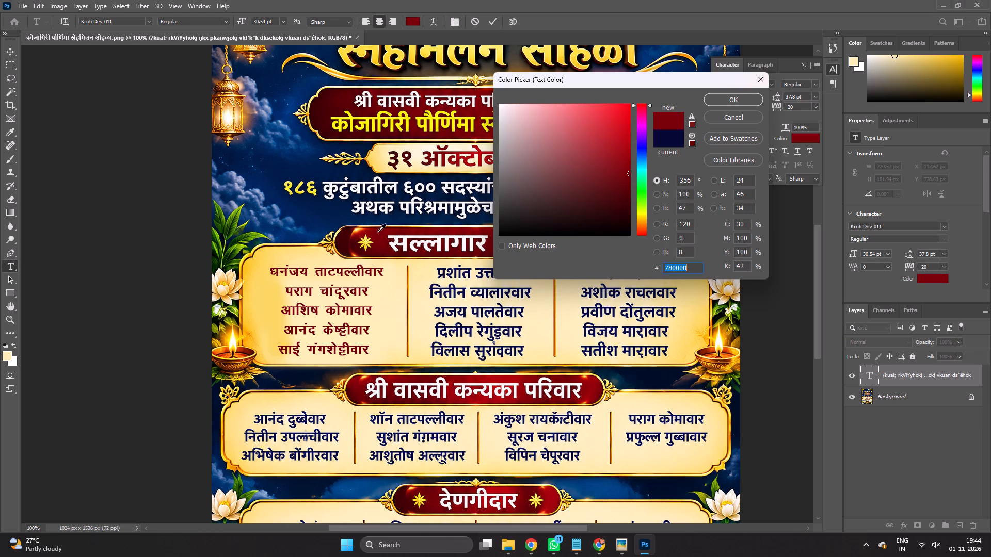
click(348, 232)
click(383, 235)
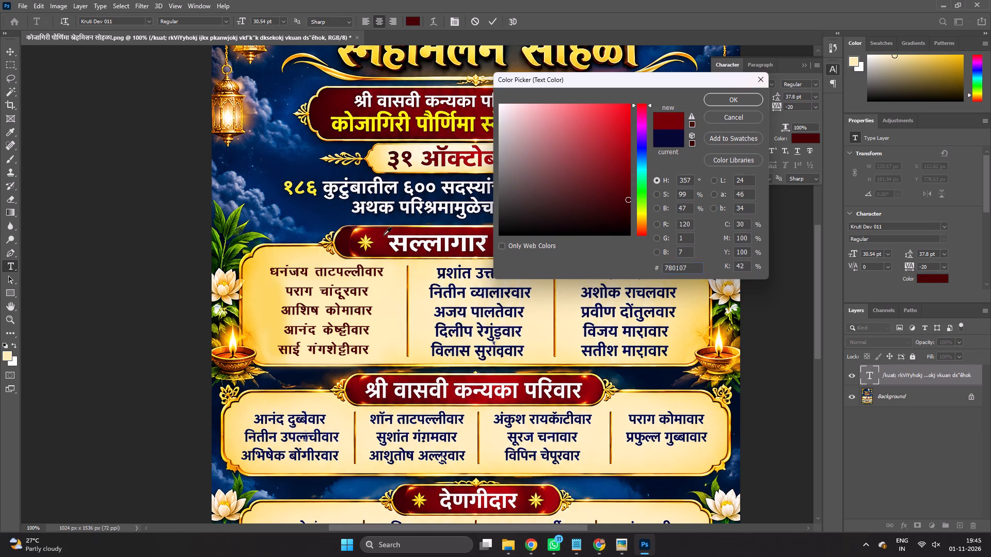
drag(629, 163, 630, 160)
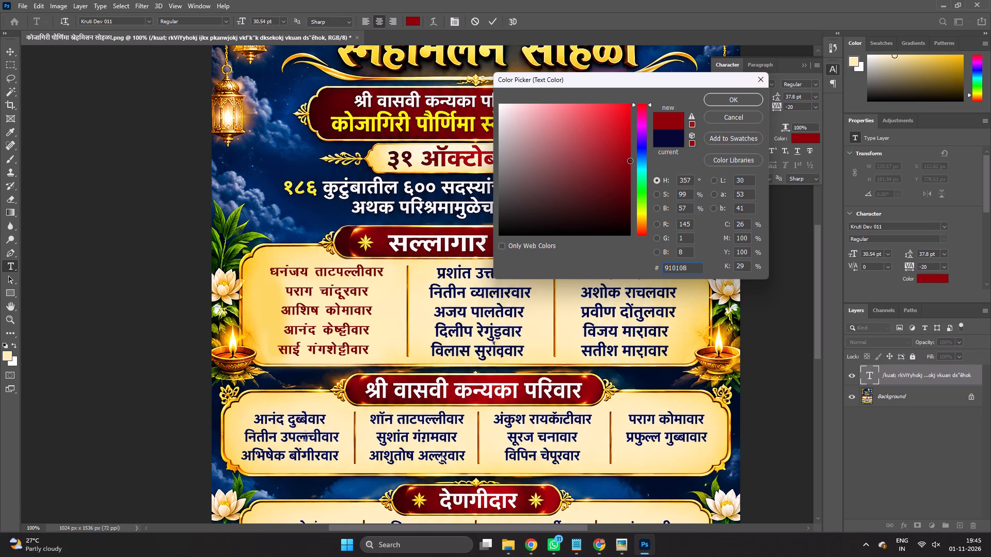
drag(630, 160, 630, 158)
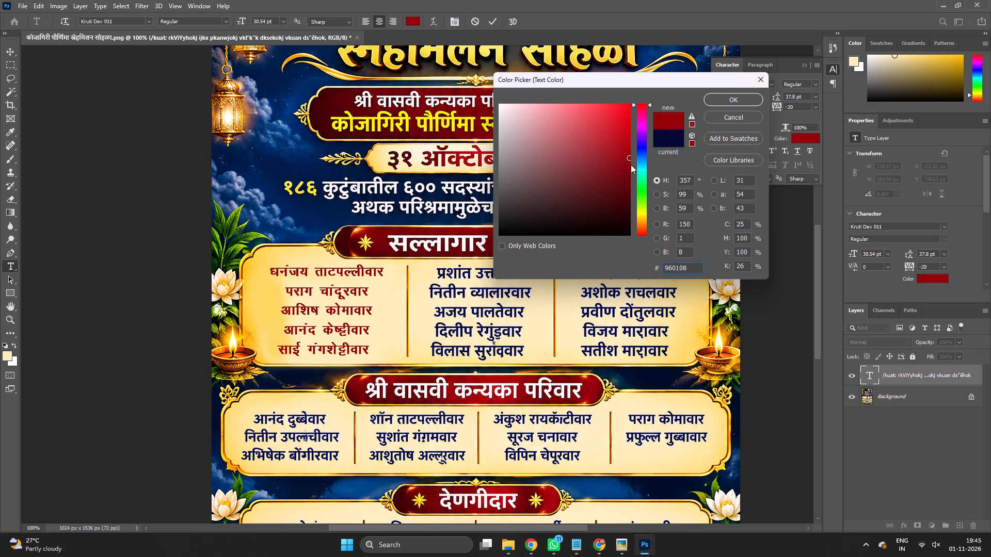
click(746, 102)
click(417, 291)
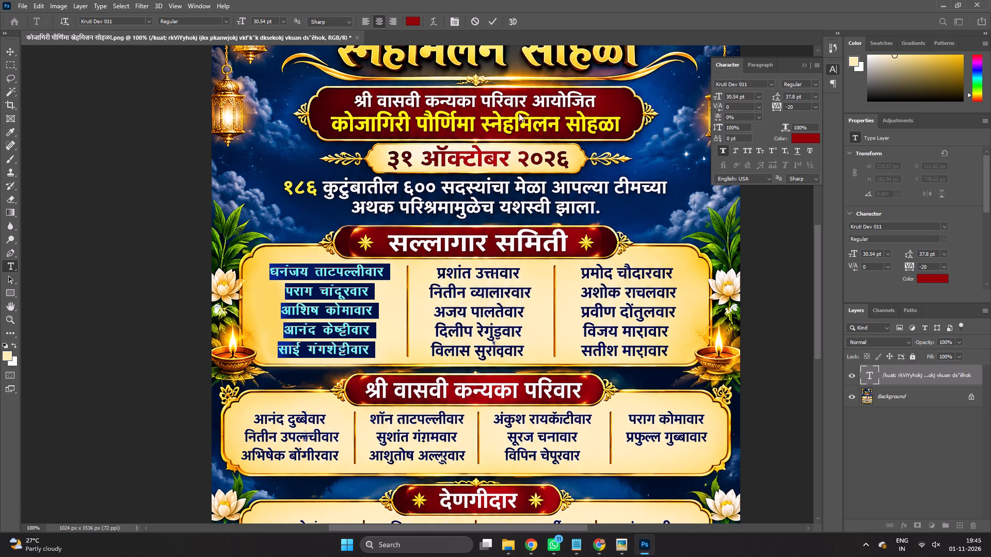
Commit the dark red colour edit on the first column's names.
click(492, 20)
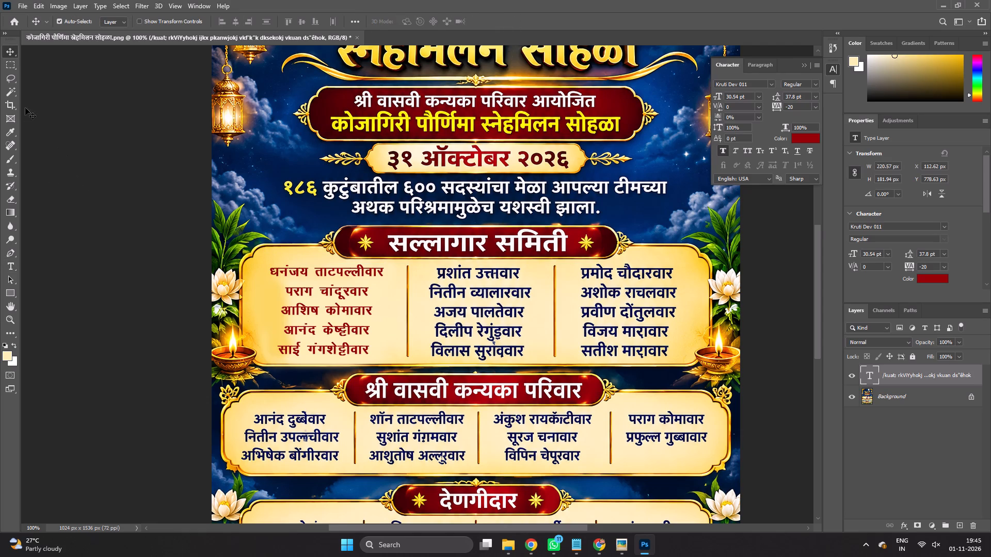
Erase the middle column's five names in the सल्लागार समिती panel by filling a rectangular selection on the Background layer.
click(13, 65)
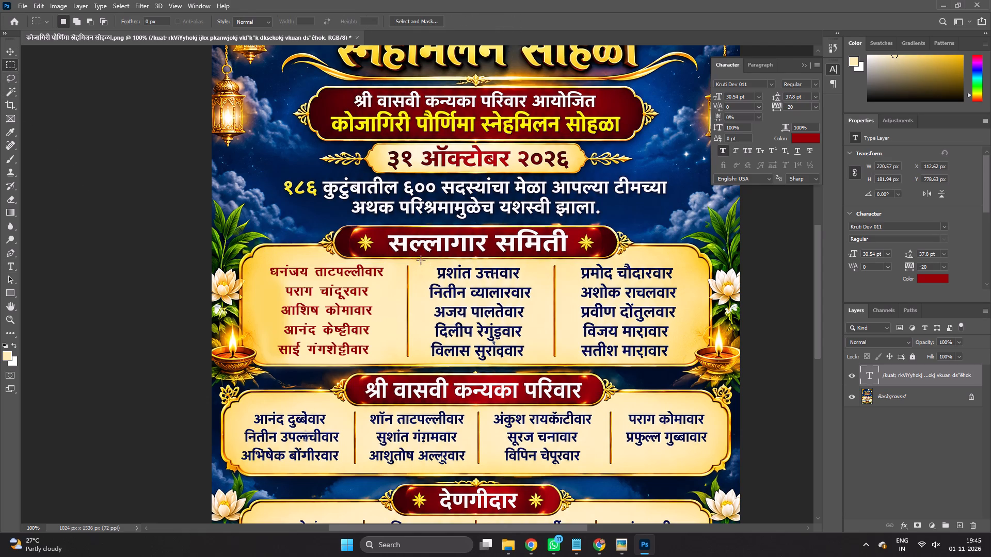
drag(421, 260, 538, 362)
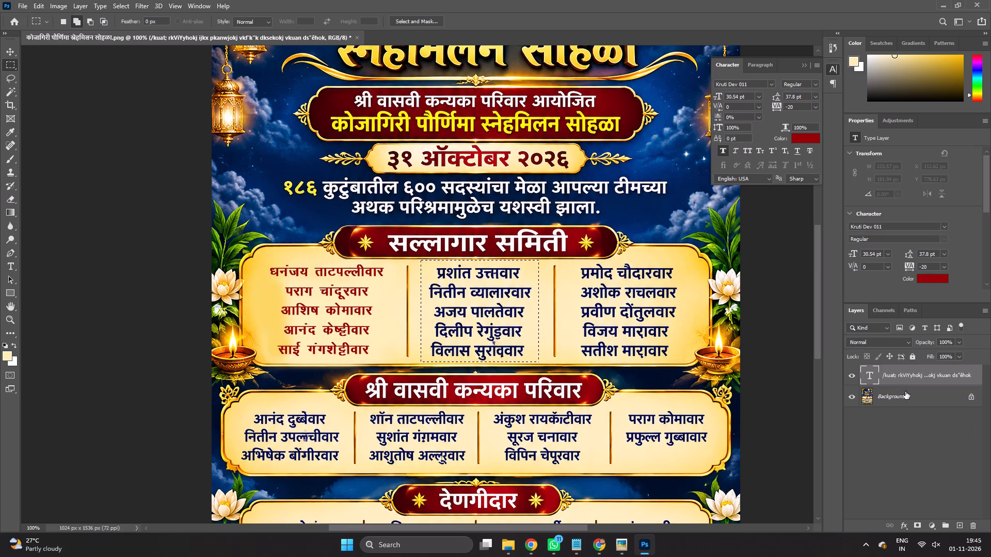
shift+click(905, 391)
key(shift+F5)
key(Return)
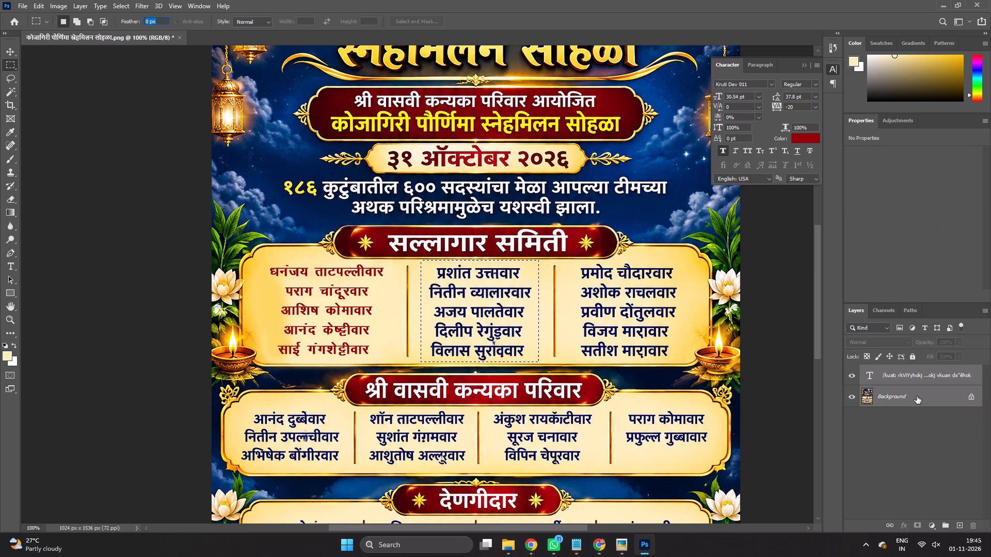
click(909, 417)
click(906, 401)
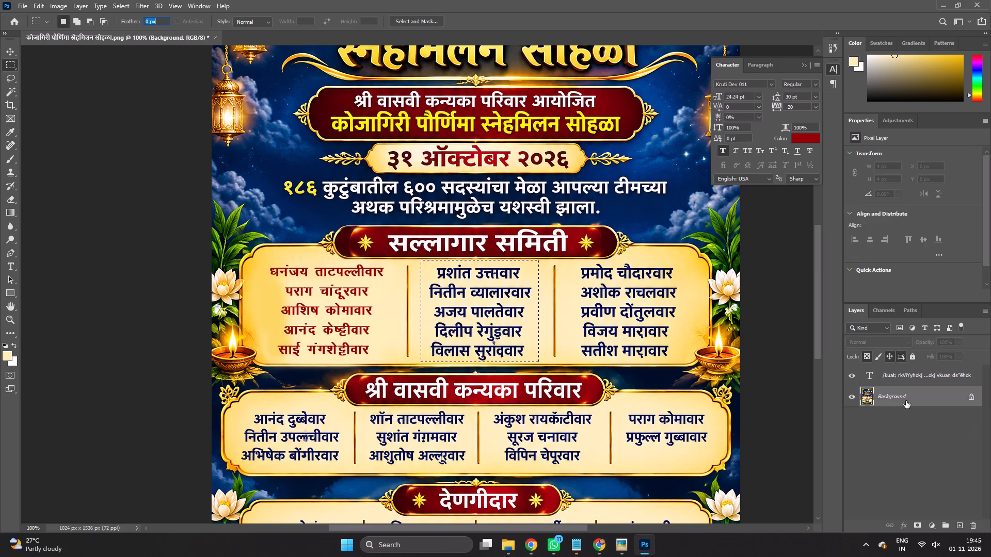
key(shift+F5)
click(906, 401)
key(shift+F5)
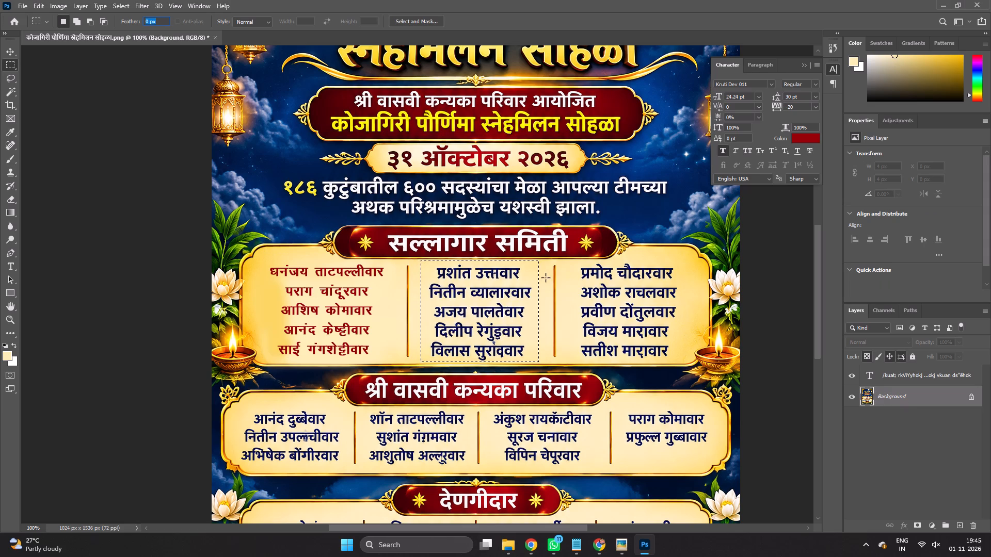
click(474, 304)
drag(423, 266, 443, 298)
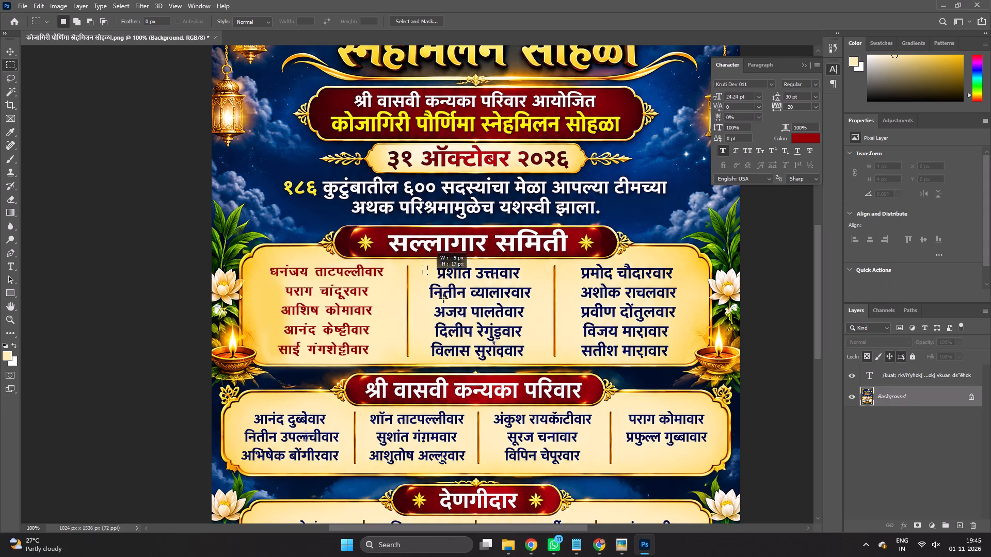
drag(443, 298, 541, 359)
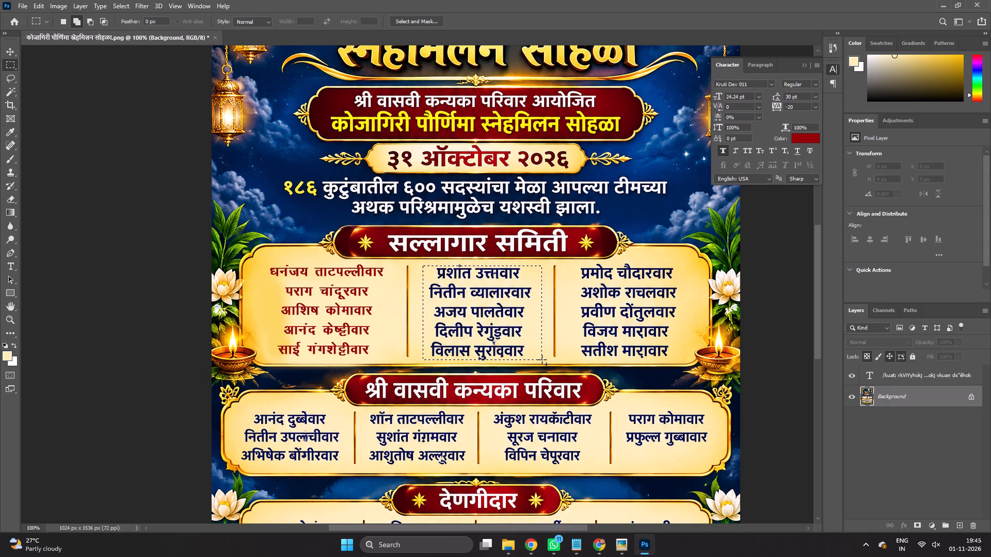
key(shift+F5)
key(Return)
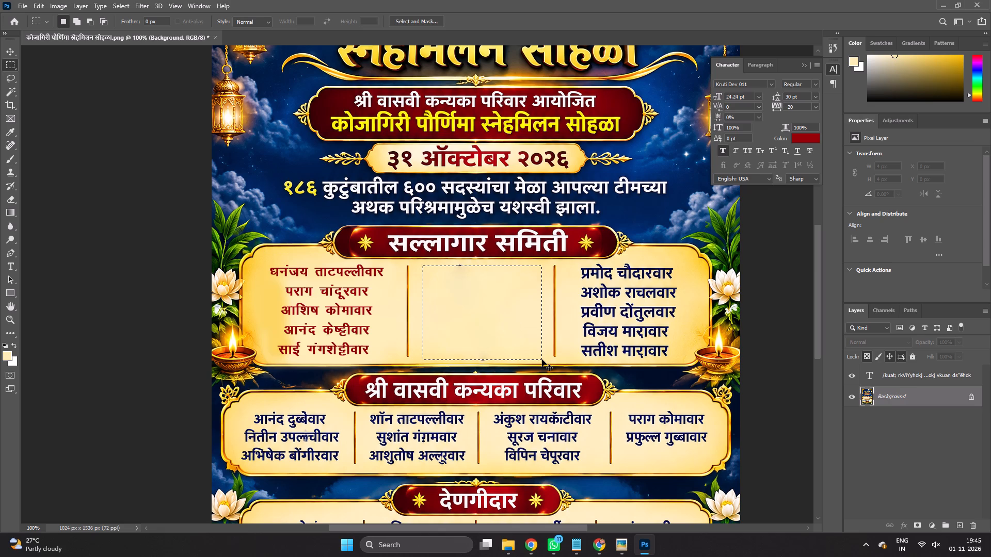
Deselect and paint over the leftover speck at the top of the emptied middle column with sampled cream.
key(ctrl+d)
key(b)
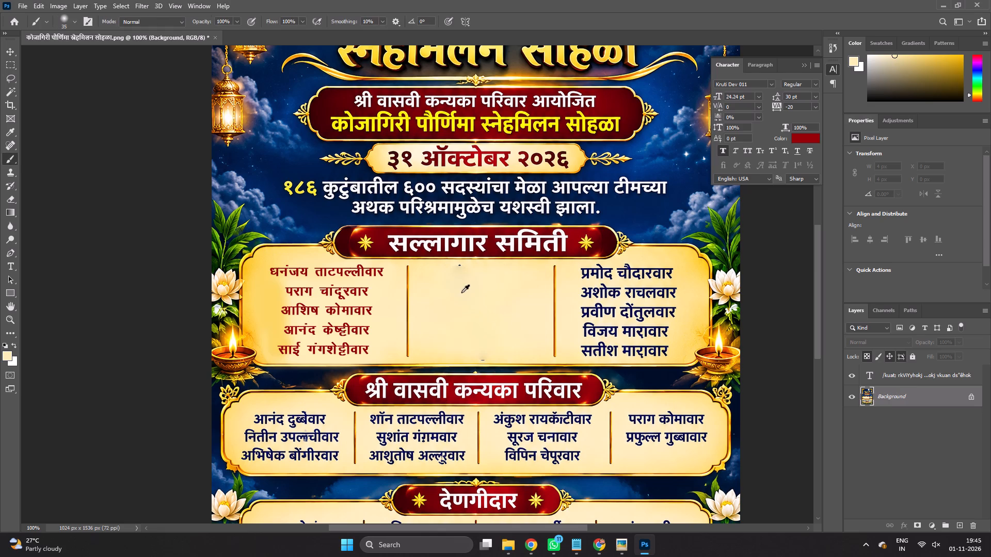
alt+click(461, 292)
click(460, 268)
double_click(460, 268)
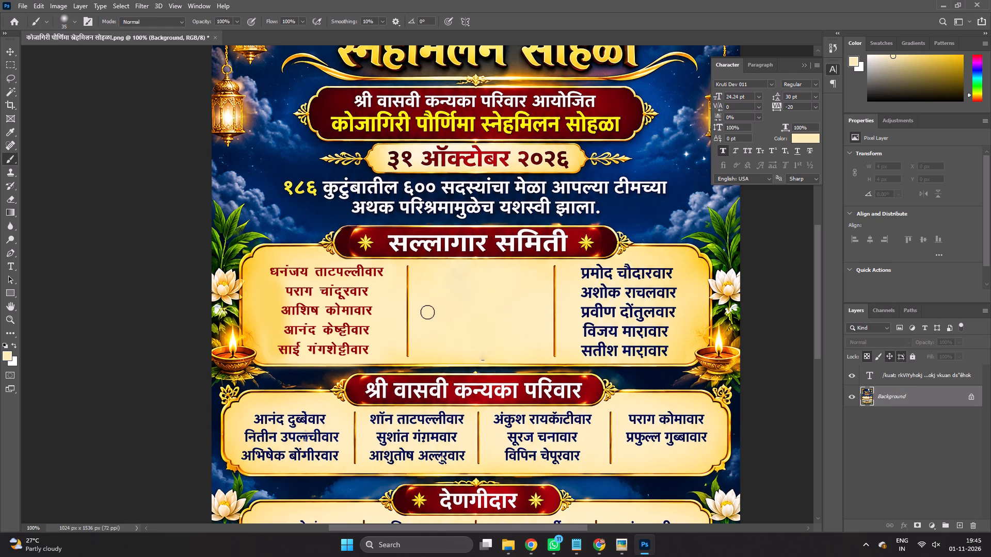
Duplicate the dark red names layer about 303 px across into the empty middle column, level with the original rows.
key(v)
alt+drag(325, 302, 484, 303)
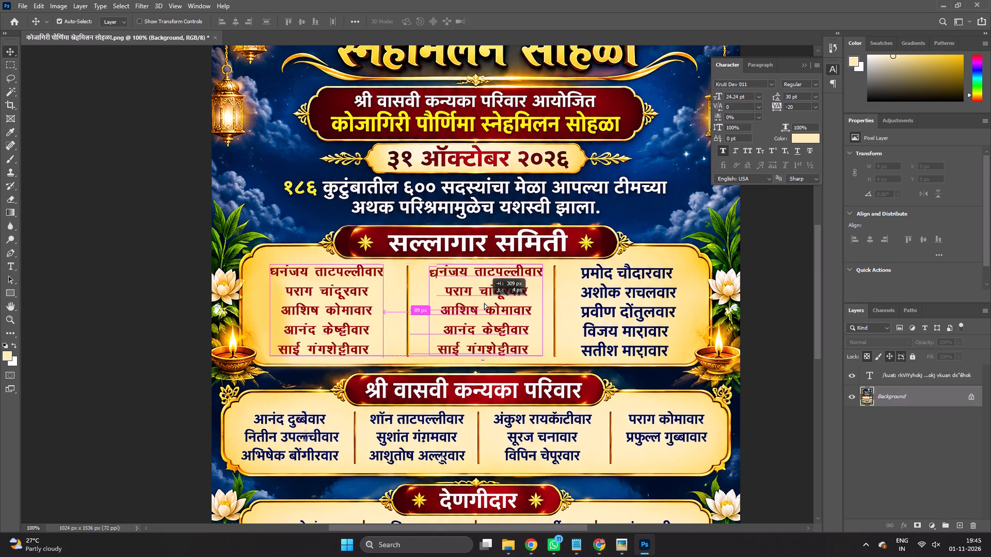
alt+drag(484, 303, 481, 303)
click(481, 303)
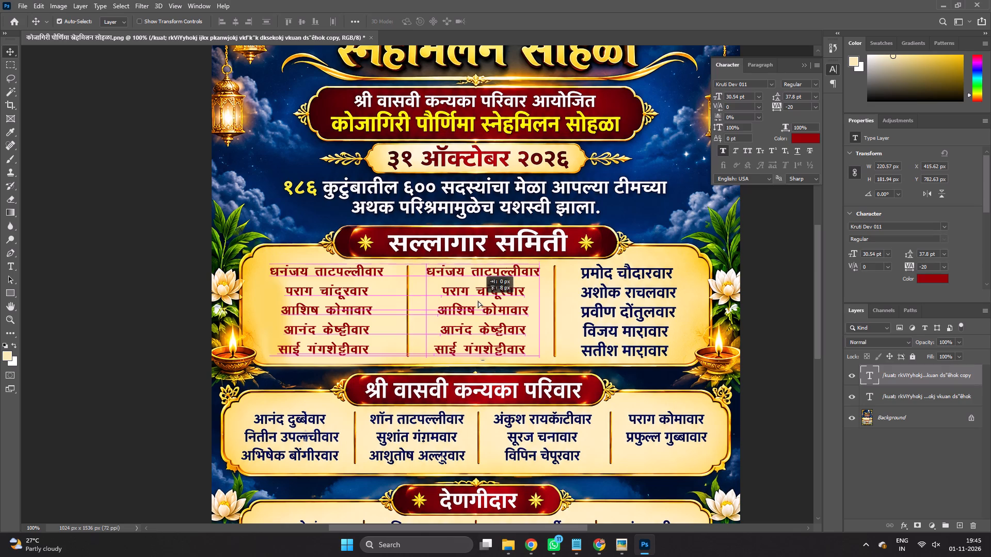
Check the reference poster image, then copy the sixth to tenth names of the सल्लागार समिती list from the Notepad document.
click(577, 547)
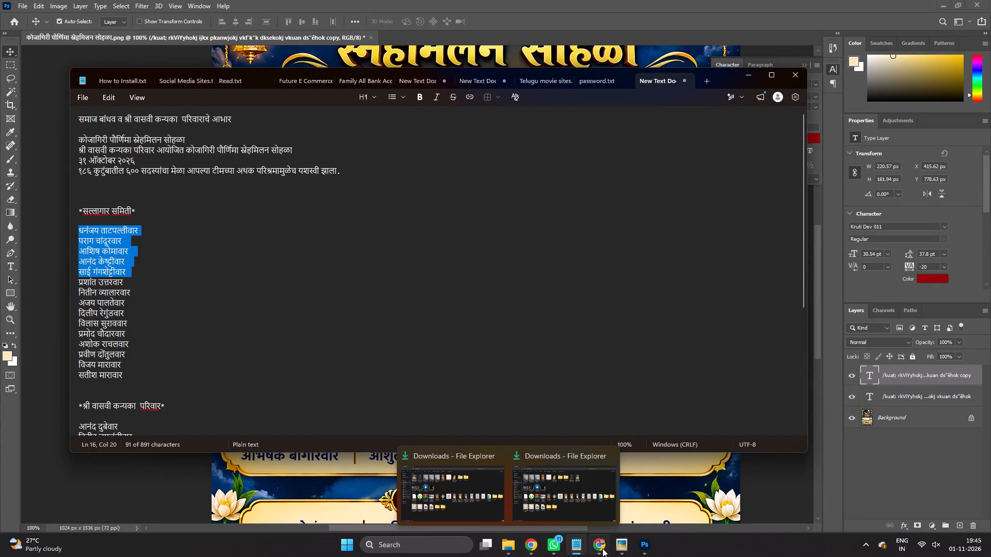
click(623, 547)
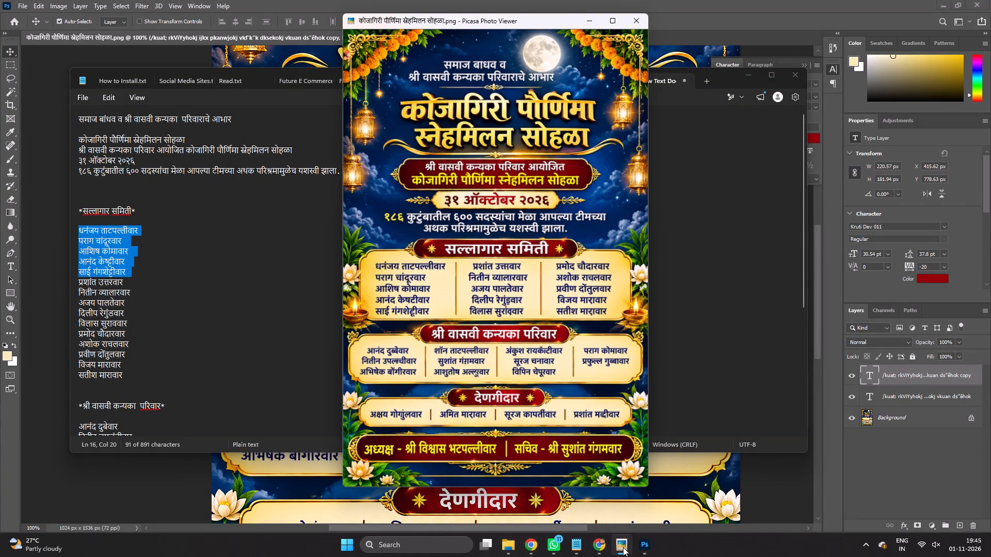
click(623, 547)
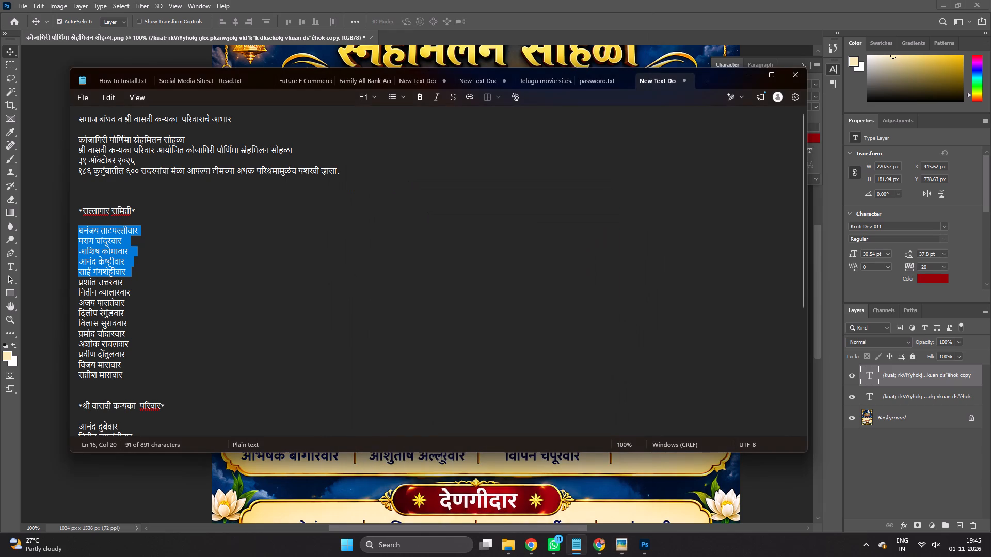
drag(78, 281, 127, 319)
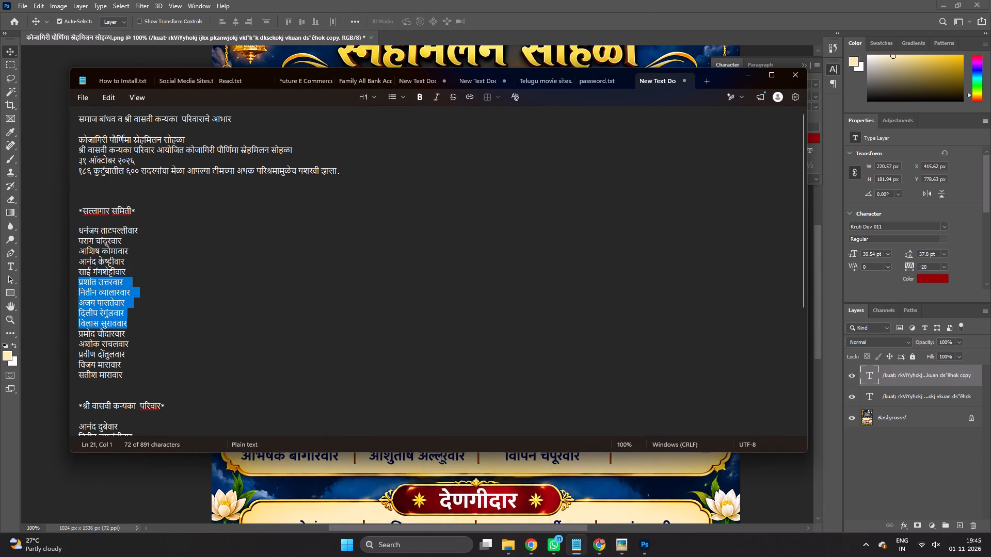
drag(127, 319, 127, 320)
right_click(116, 305)
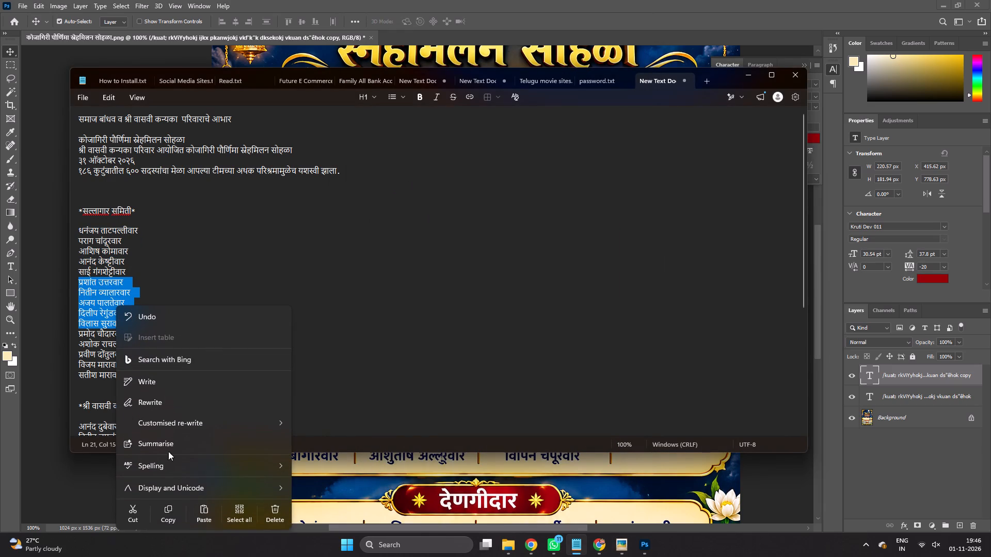
click(162, 509)
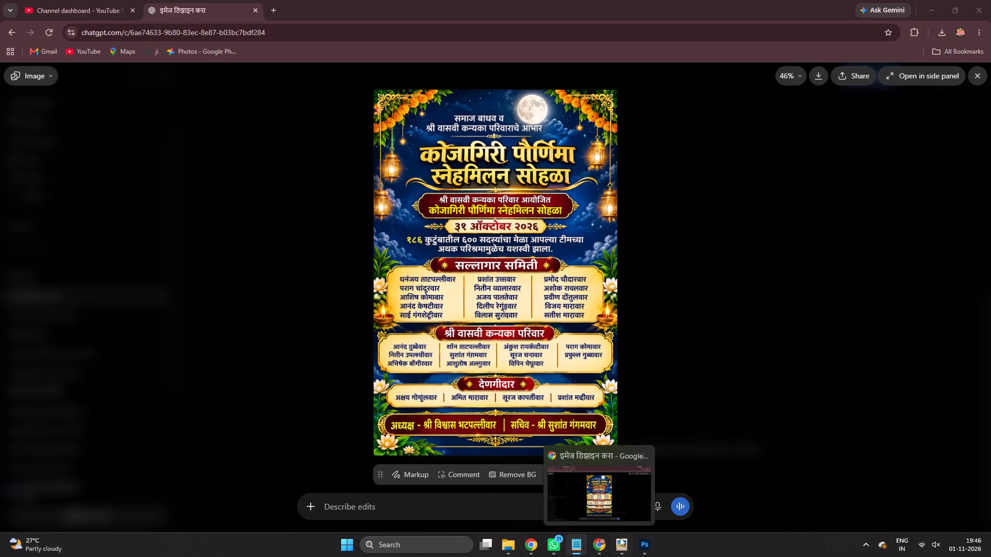
Return to Photoshop and open the duplicated middle-column names for text editing.
click(641, 546)
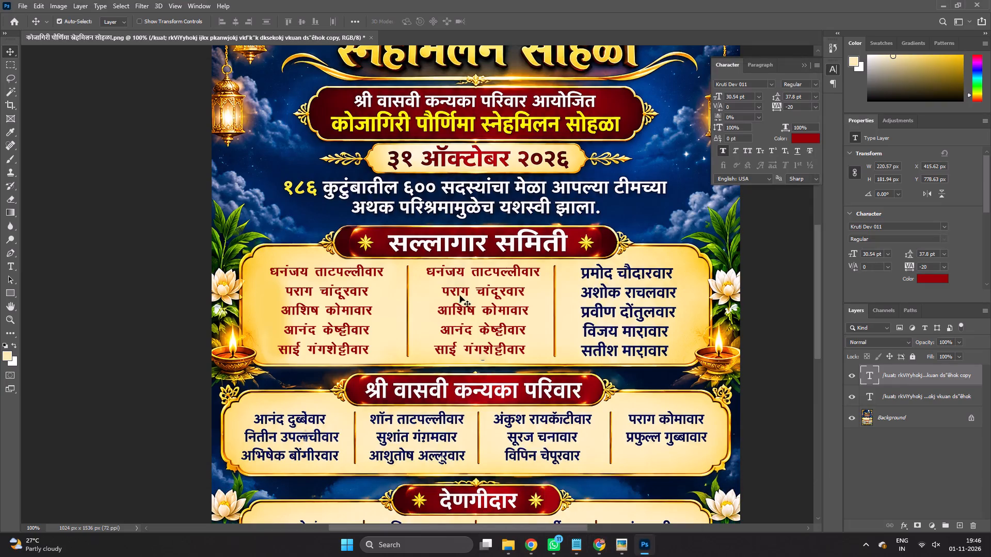
double_click(466, 294)
Convert the copied names in Chrome's Unicode To KrutiDev converter, replacing the earlier input, and copy the KrutiDev output.
click(526, 539)
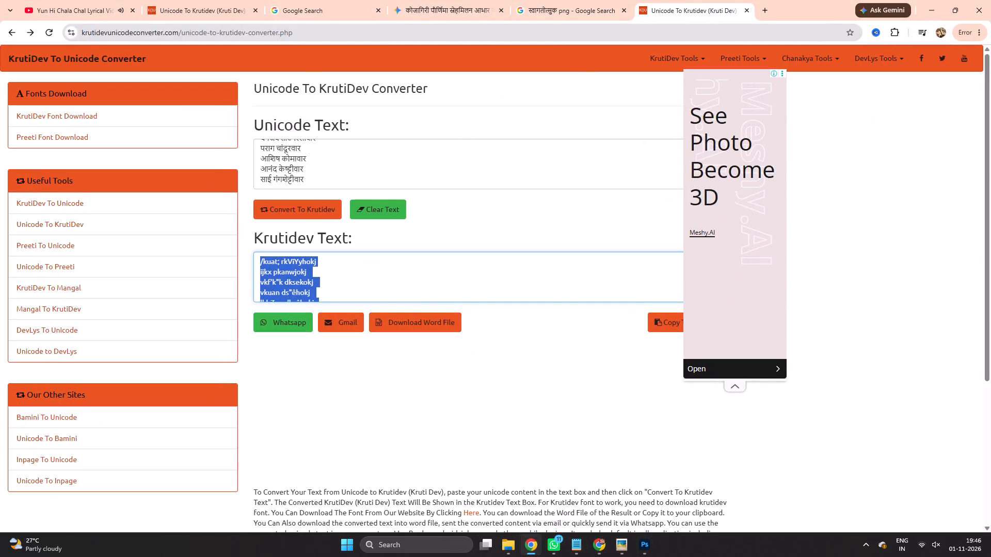
click(326, 160)
key(ctrl+a)
key(ctrl+v)
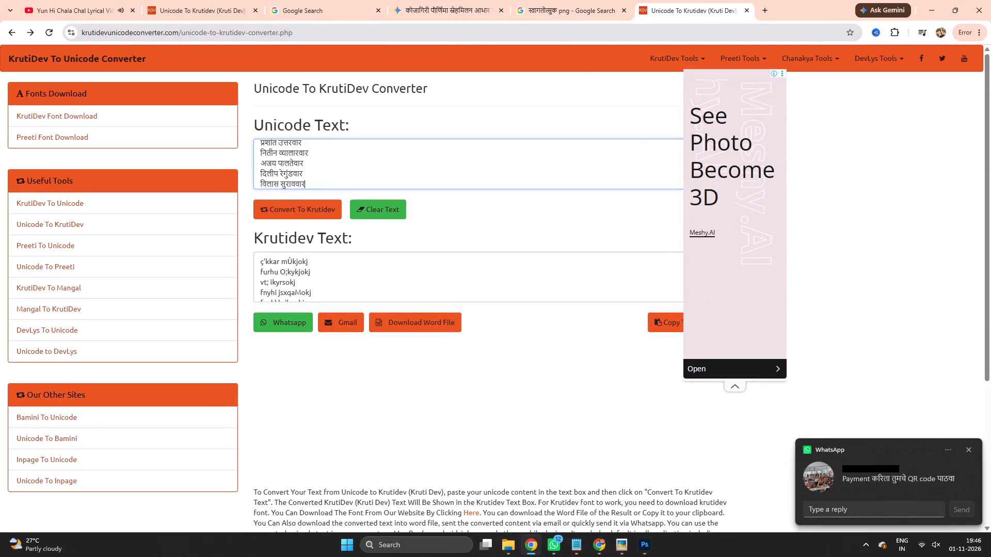
click(323, 282)
key(ctrl+a)
key(ctrl+c)
key(ctrl+c)
key(ctrl+c)
key(ctrl+c)
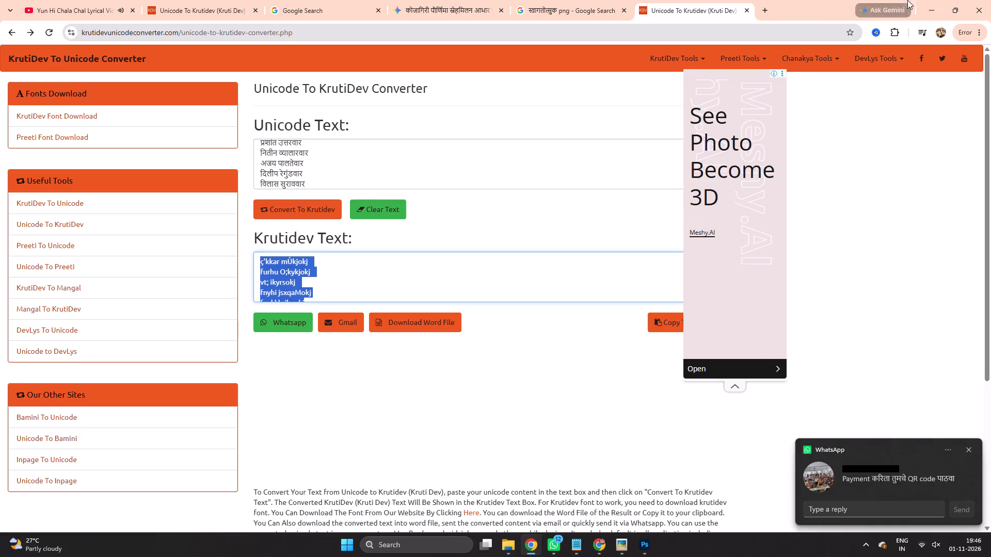
Back in Photoshop, replace all the duplicated middle-column text with the converted KrutiDev names.
click(928, 0)
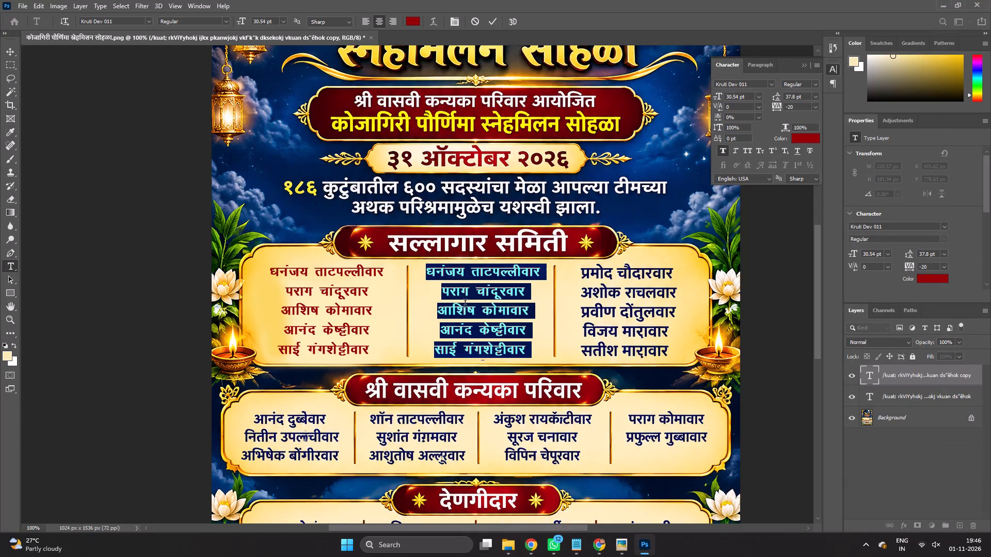
click(465, 305)
key(ctrl+a)
key(ctrl+v)
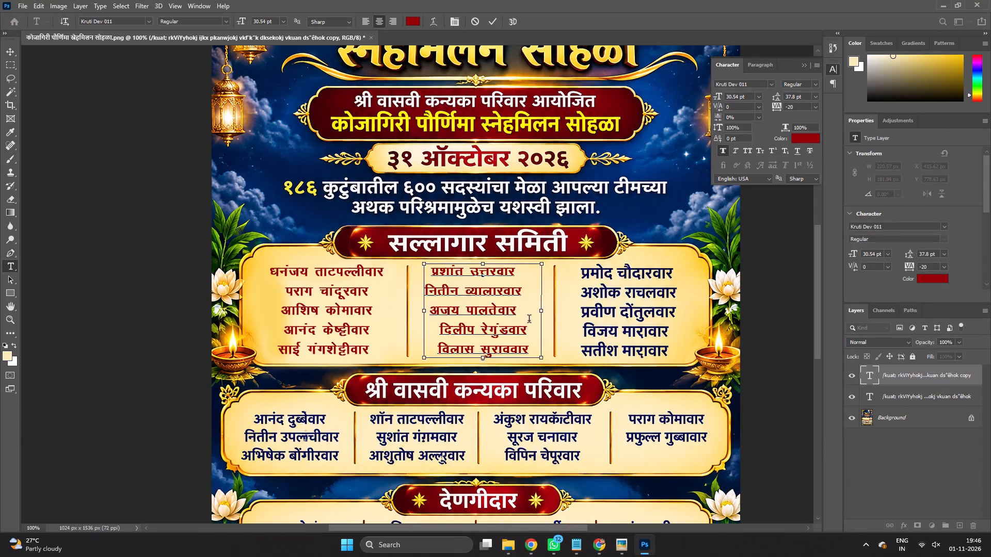
Remove the stray spaces around the middle column's names so each line centres, keeping five separate lines, and commit the text.
click(535, 293)
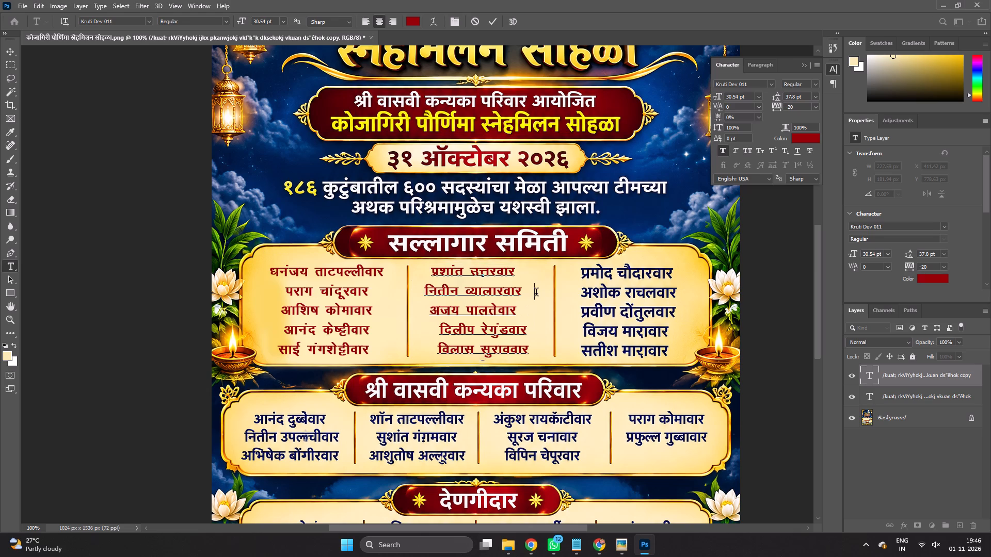
key(BackSpace)
key(BackSpace)
click(528, 274)
key(BackSpace)
key(BackSpace)
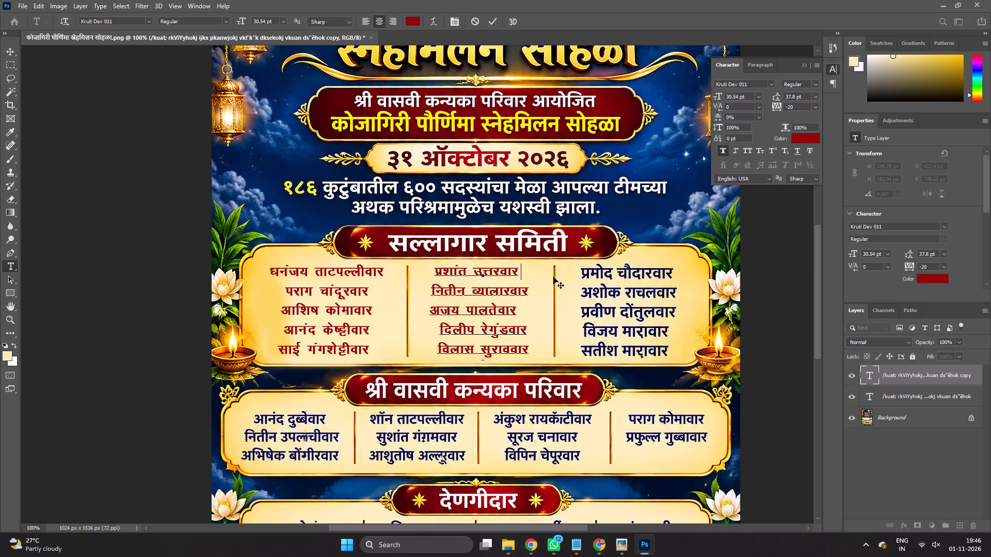
click(529, 312)
key(BackSpace)
key(BackSpace)
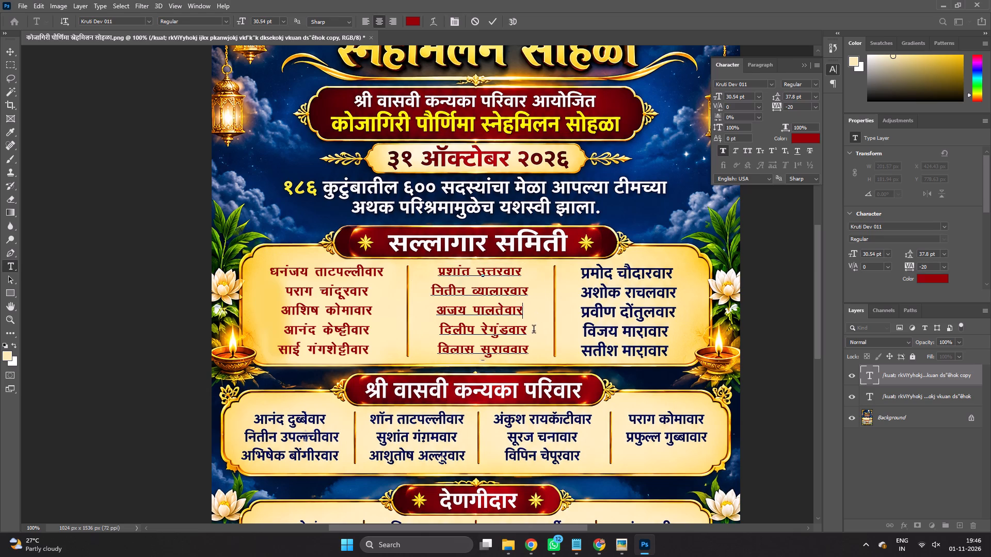
click(534, 331)
click(439, 330)
key(BackSpace)
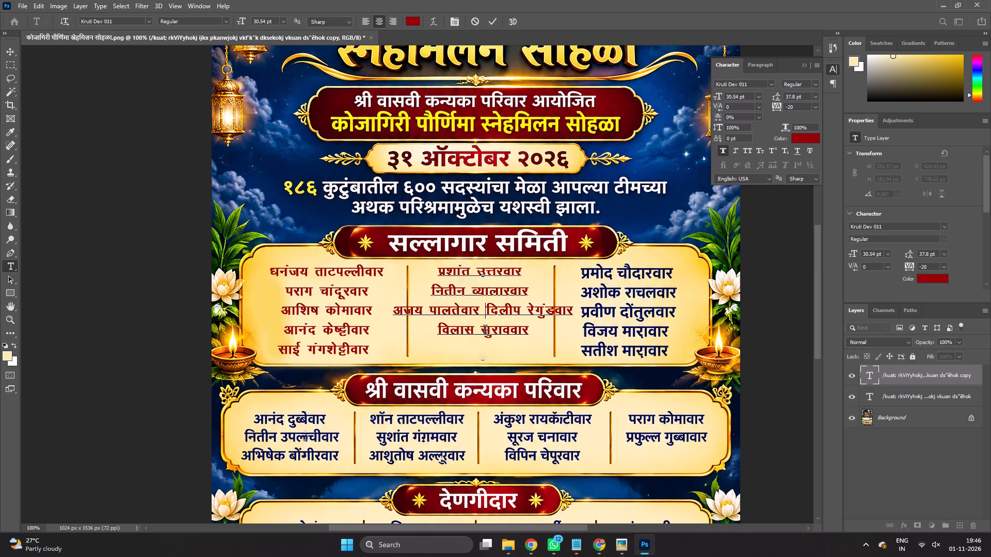
key(BackSpace)
key(Return)
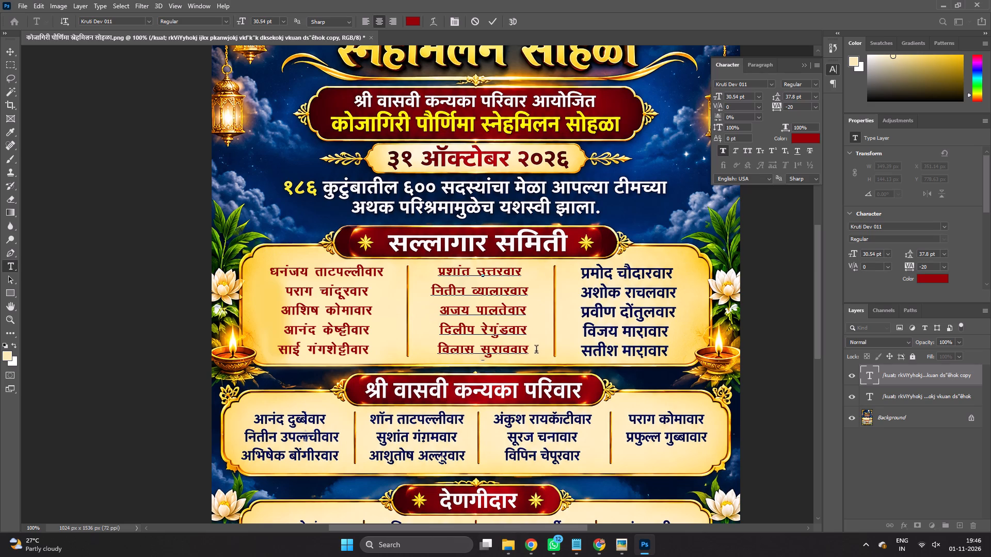
click(530, 351)
click(497, 21)
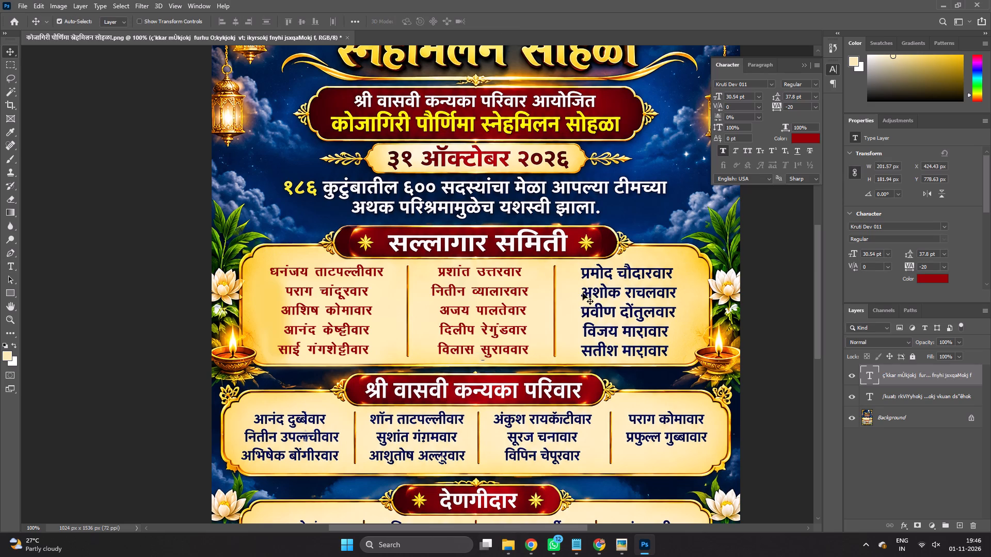
Select the old third-column names in the सल्लागार समिती panel and erase them from the Background layer with Content-Aware Fill.
key(space)
key(space)
key(space)
key(space)
key(space)
key(space)
key(space)
key(space)
key(space)
key(space)
key(space)
key(space)
key(space)
key(space)
key(space)
key(space)
key(space)
key(space)
key(space)
key(space)
drag(638, 324, 538, 324)
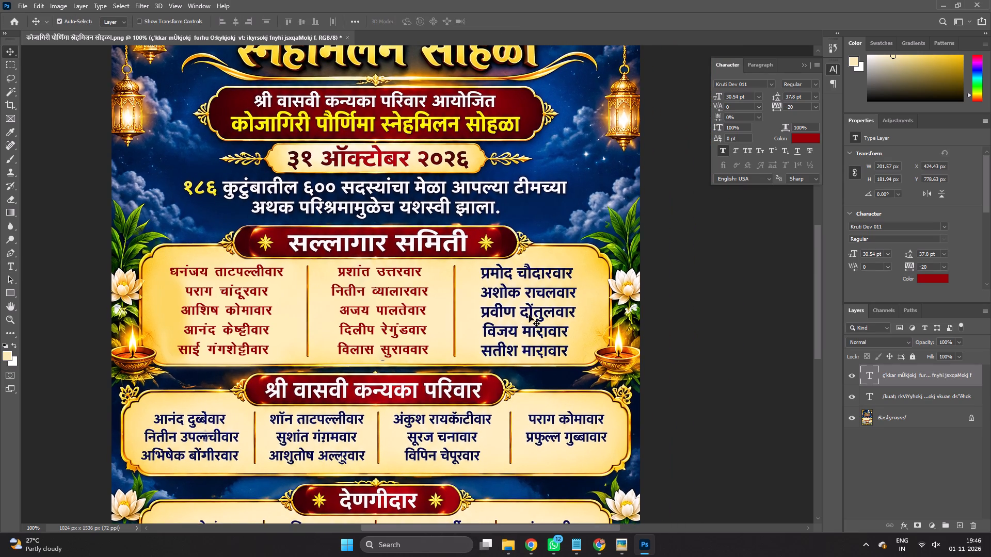
click(13, 65)
drag(471, 261, 506, 281)
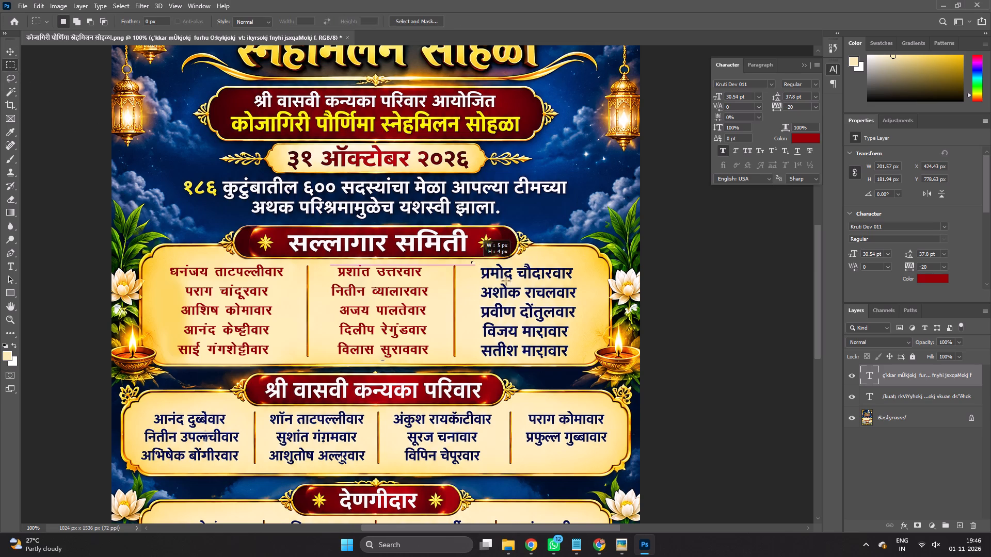
drag(506, 281, 578, 360)
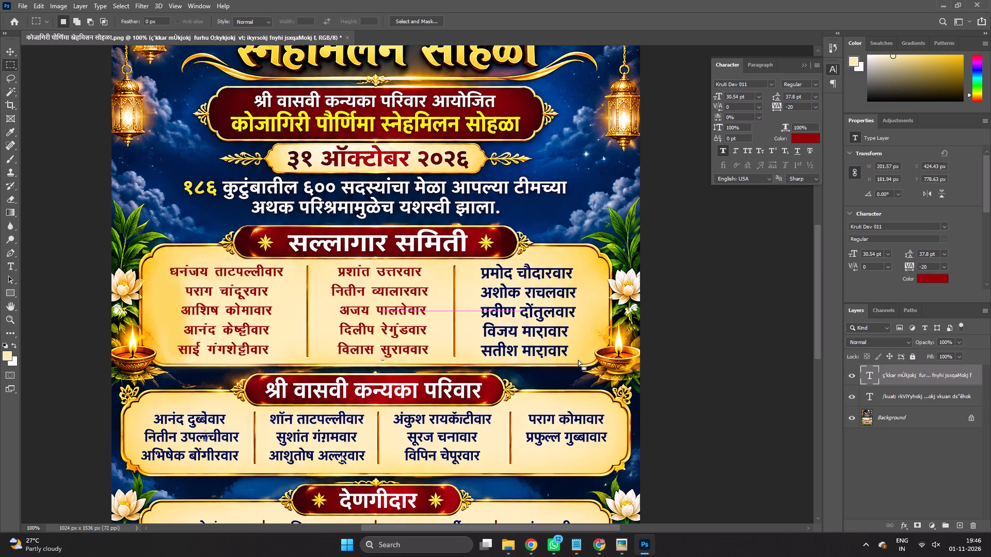
key(shift+F5)
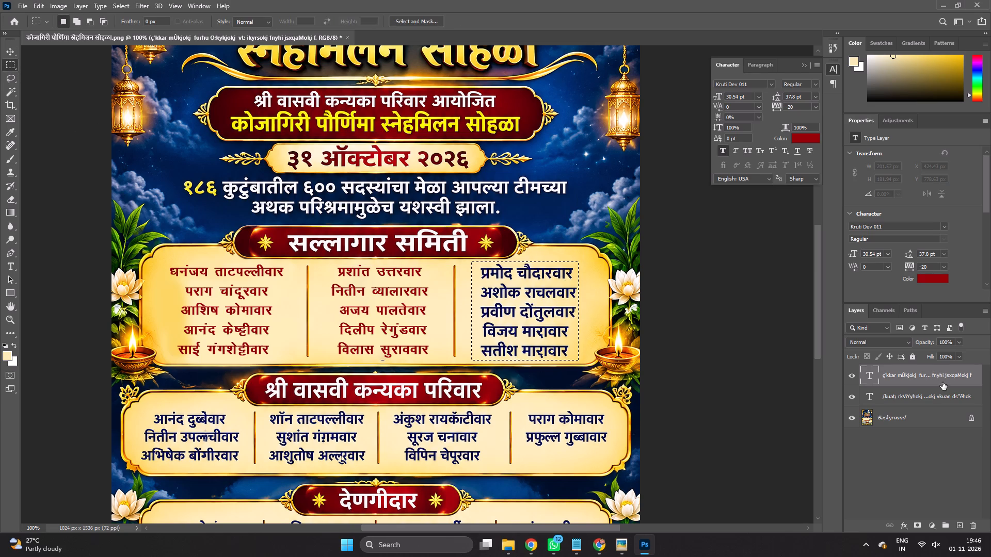
click(916, 418)
key(shift+F5)
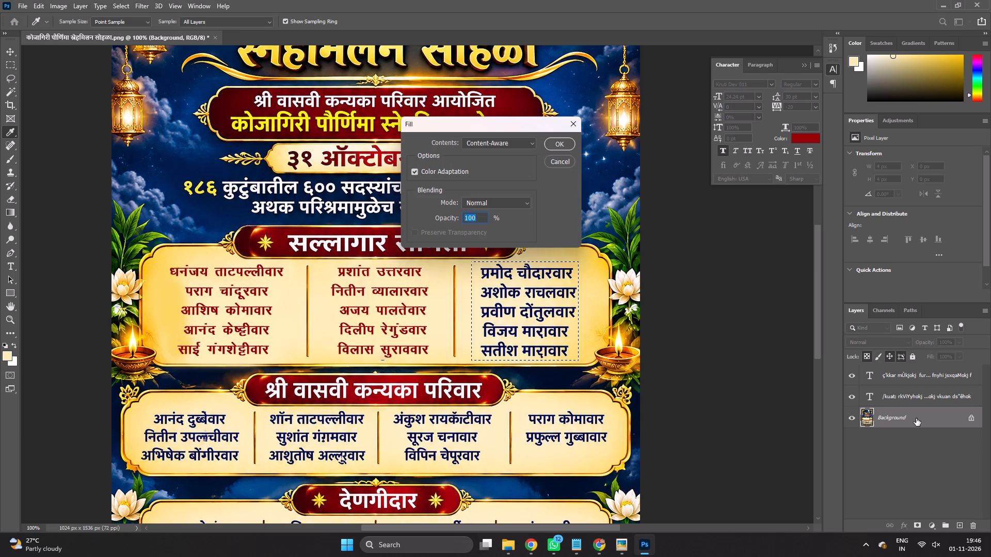
key(Return)
key(ctrl+d)
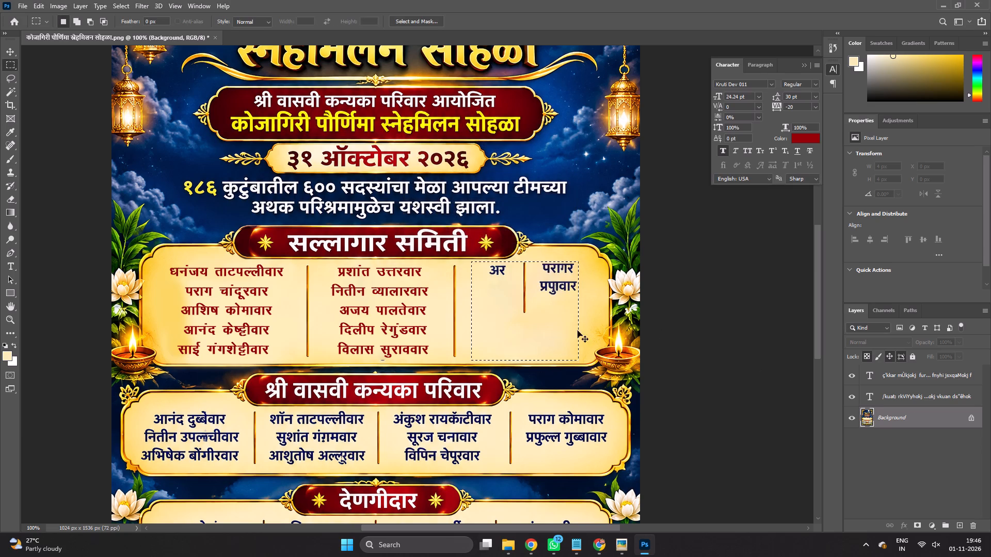
Clear the leftover text and divider fragments in the emptied third column with two more Content-Aware fills, and deselect.
drag(516, 260, 584, 326)
click(571, 313)
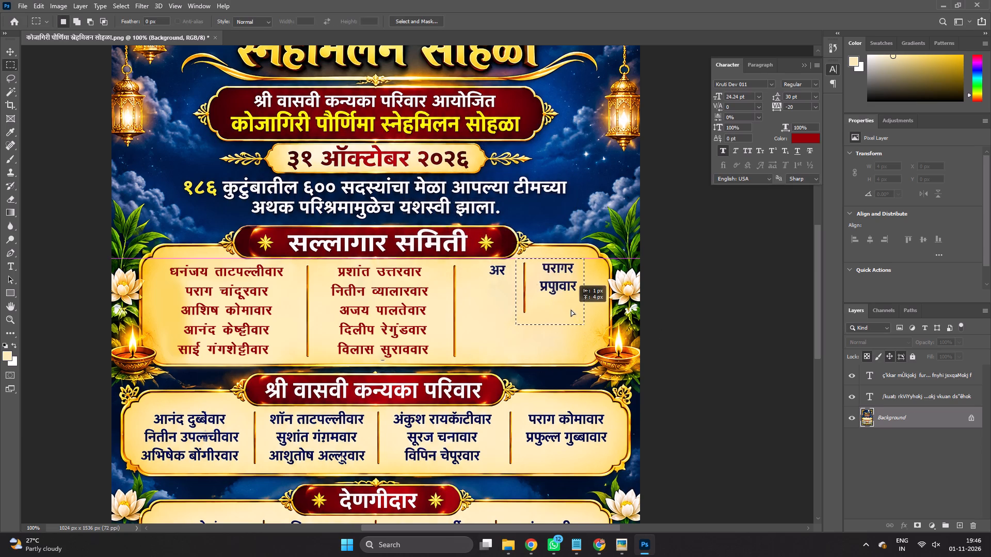
key(shift+F5)
key(shift+Return)
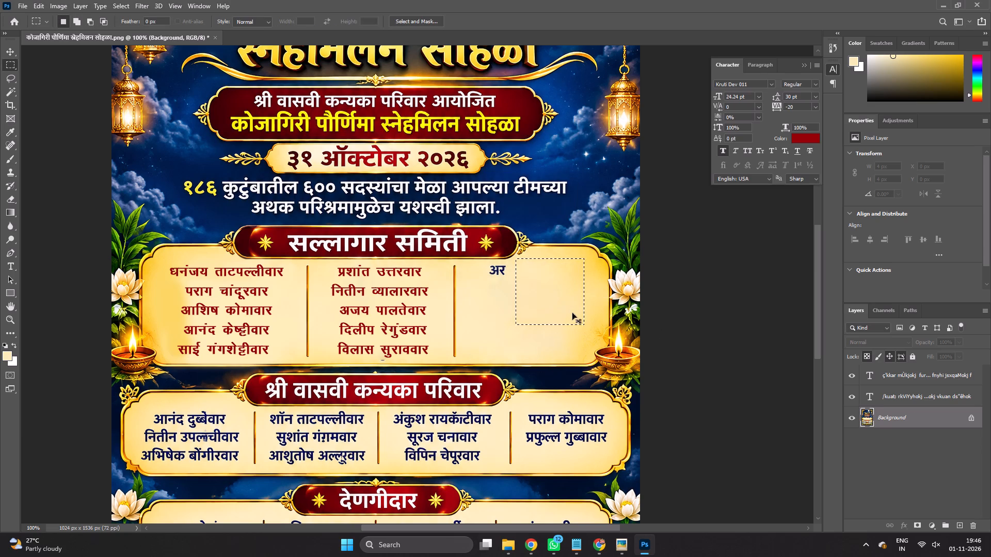
key(ctrl+d)
drag(483, 263, 512, 280)
key(shift+F5)
key(shift+Return)
key(ctrl+d)
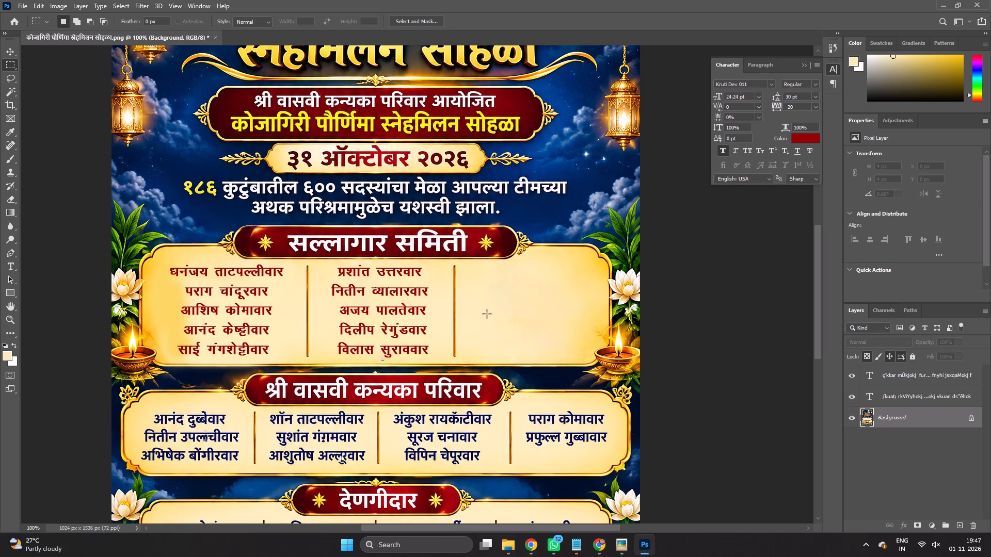
Remove the remaining stray spaces at the ends of the middle column's lines, keep the five line breaks, and commit the text.
key(v)
double_click(373, 309)
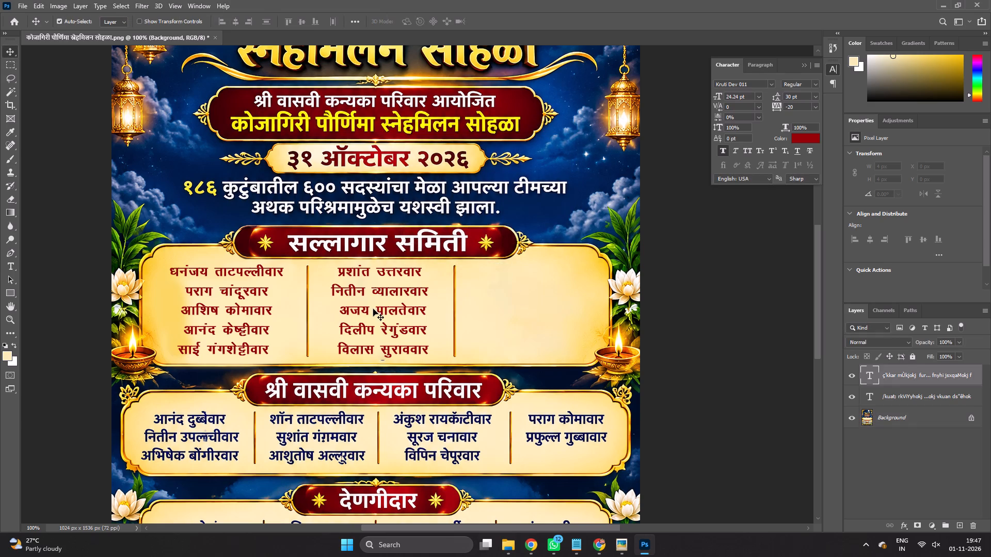
click(341, 311)
key(BackSpace)
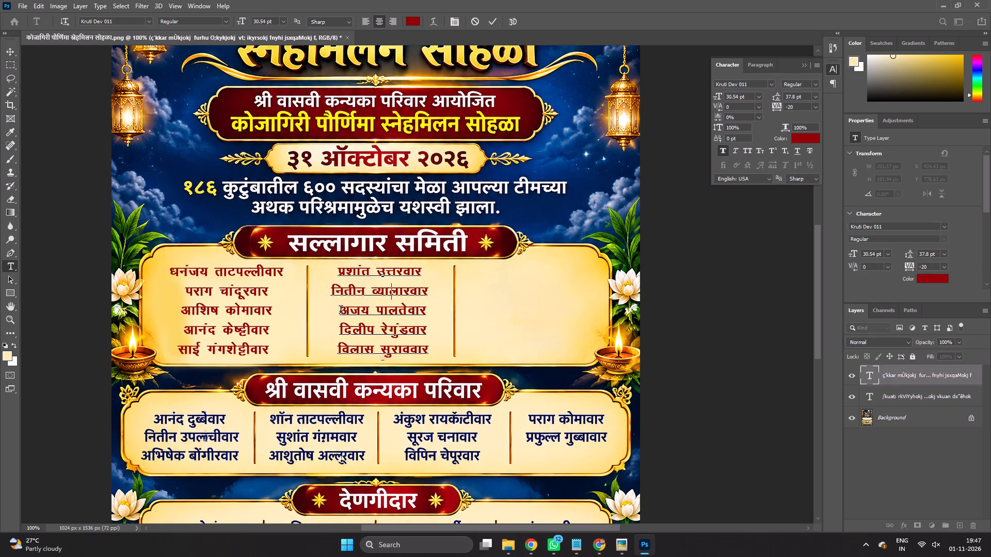
key(BackSpace)
key(Return)
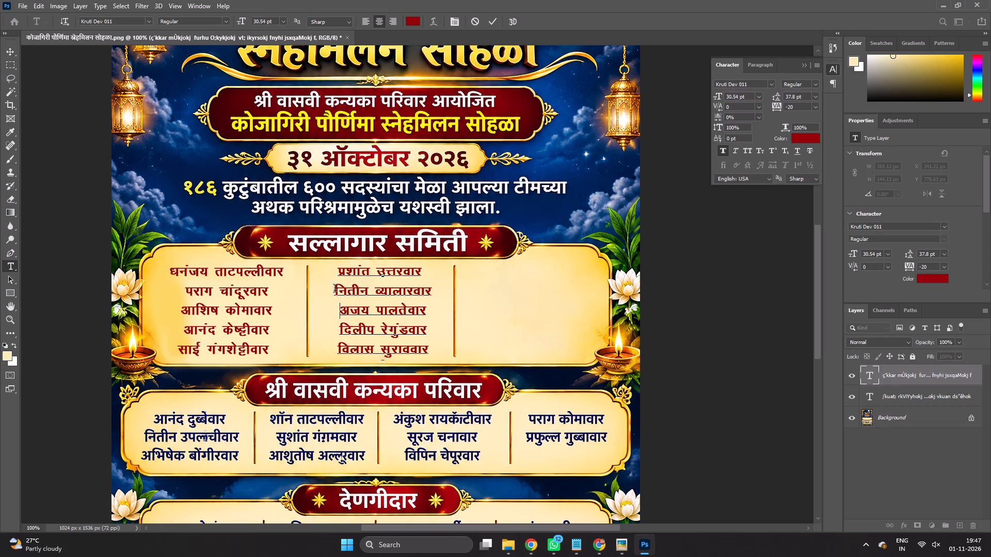
click(335, 290)
key(BackSpace)
key(BackSpace)
key(Return)
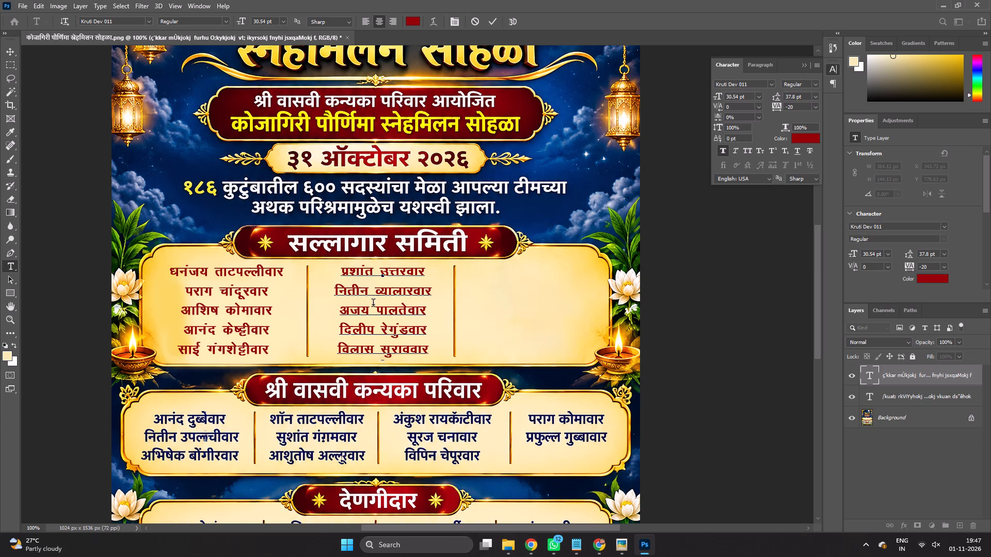
click(342, 332)
click(340, 332)
key(BackSpace)
key(Return)
click(490, 20)
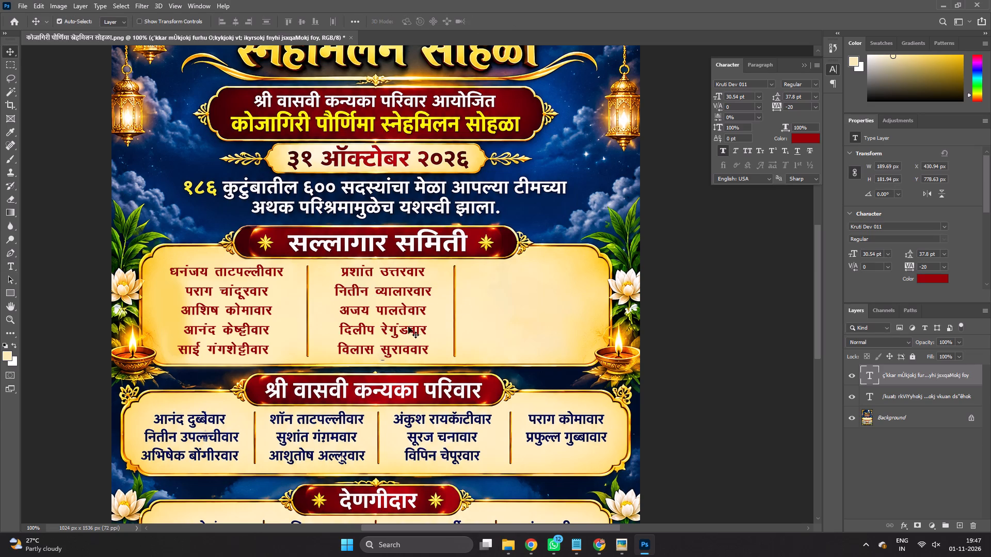
Duplicate the middle-column text layer into the empty third column, level with the other columns.
key(v)
drag(394, 309, 528, 309)
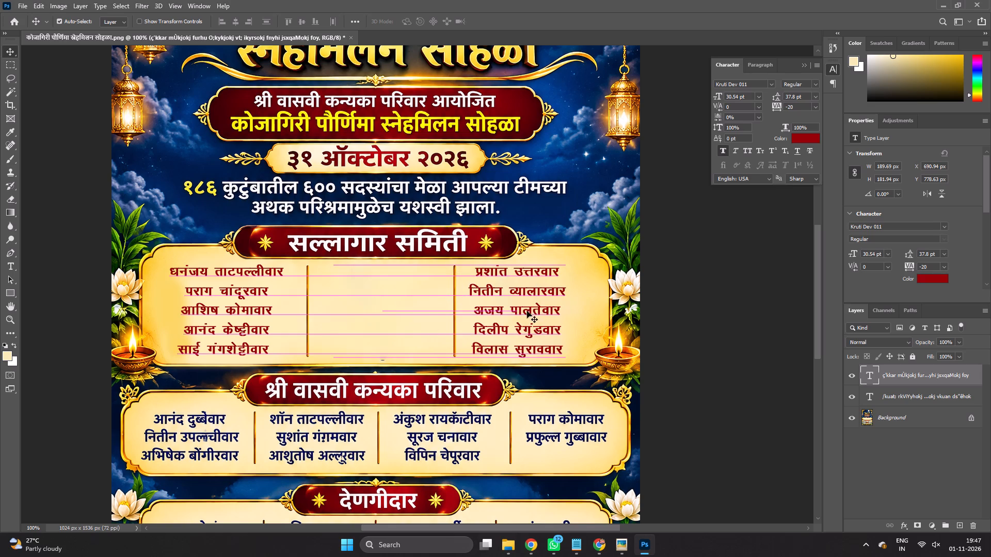
key(ctrl+z)
alt+drag(394, 311, 555, 310)
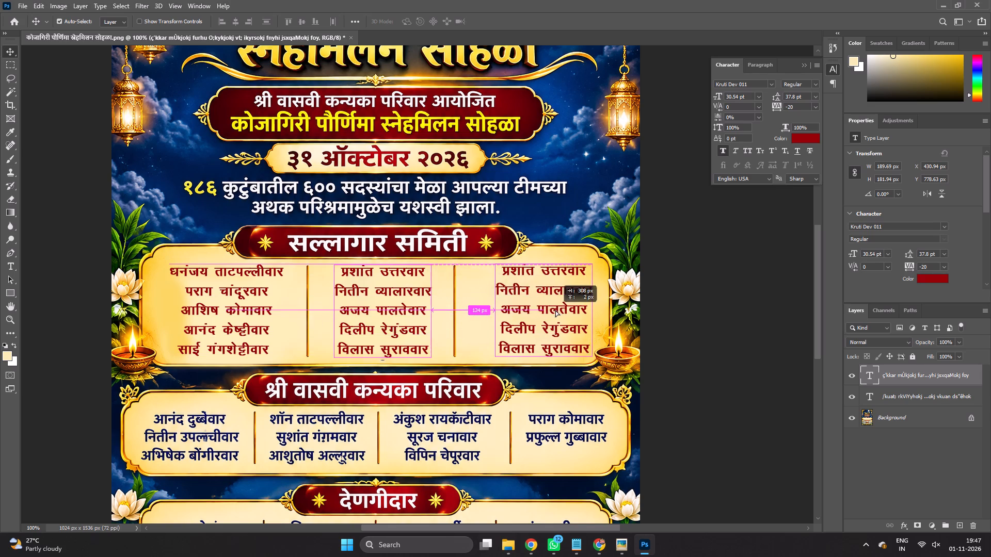
alt+drag(555, 310, 543, 312)
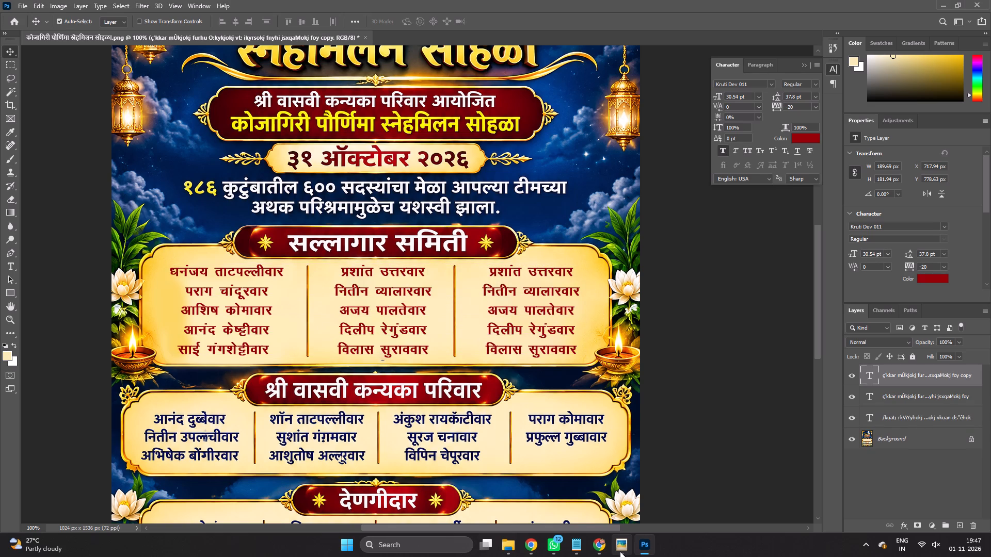
Switch to Notepad and copy the last five names of the सल्लागार समिती list.
click(584, 544)
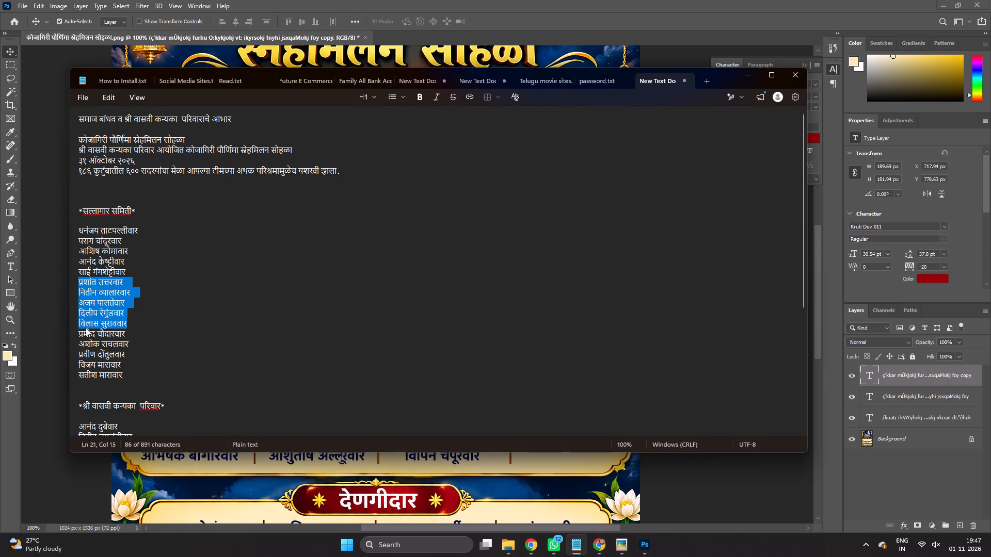
drag(79, 333, 142, 383)
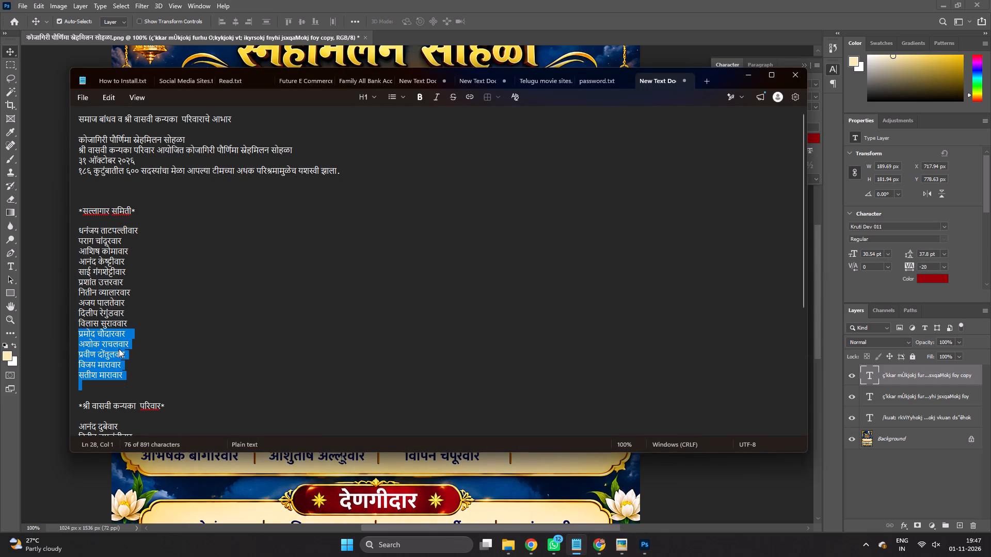
right_click(119, 349)
click(180, 331)
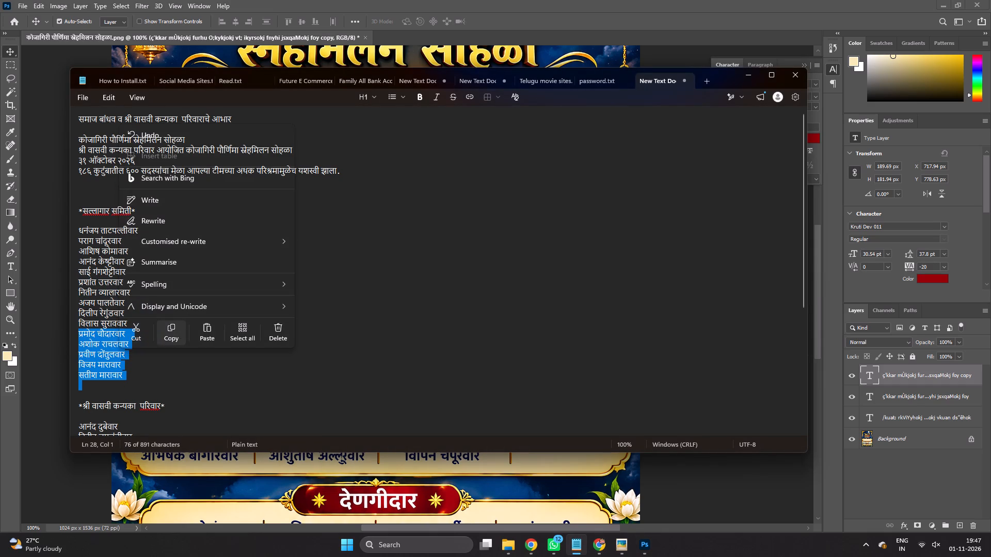
Convert the copied names in Chrome's Unicode To KrutiDev converter, replacing the earlier input, and copy the KrutiDev output.
click(601, 546)
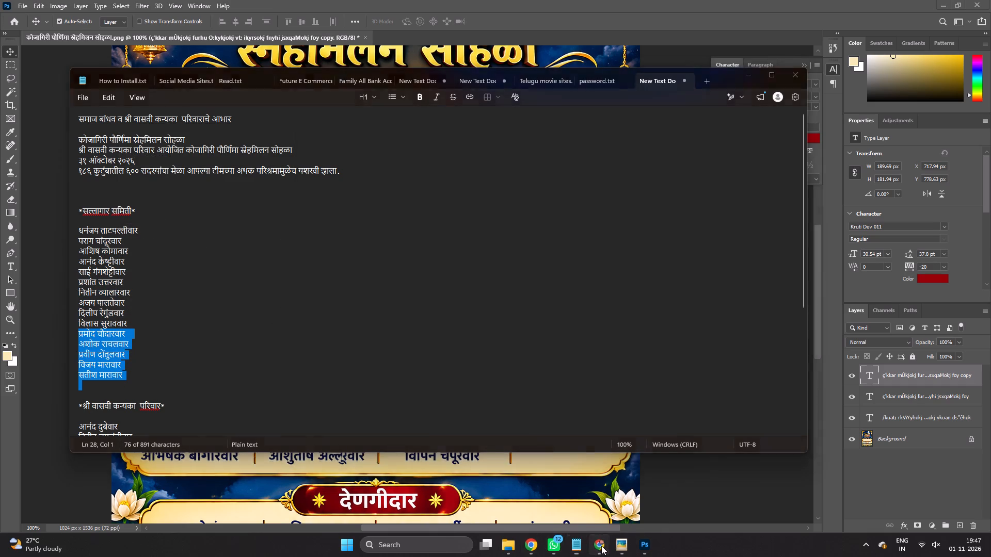
click(526, 547)
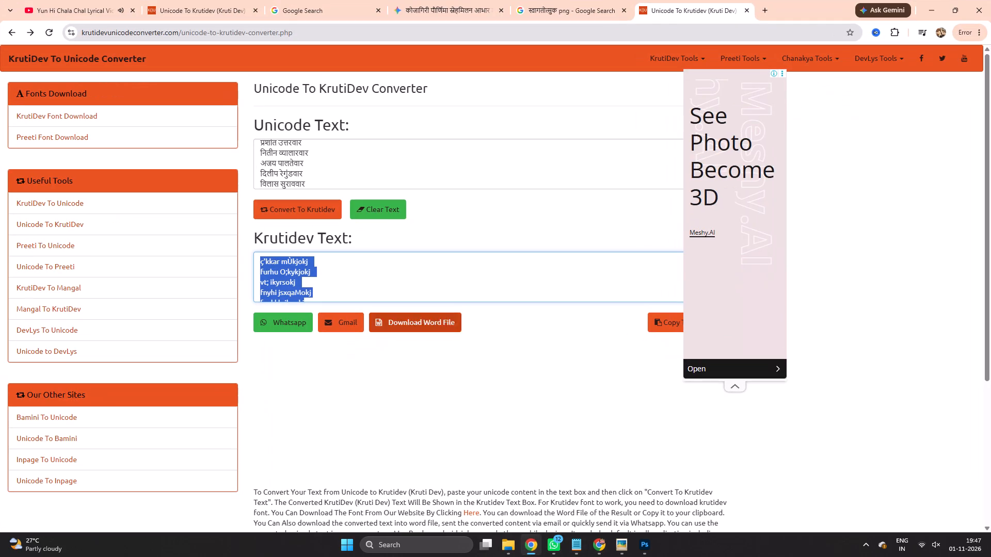
click(341, 155)
key(ctrl+a)
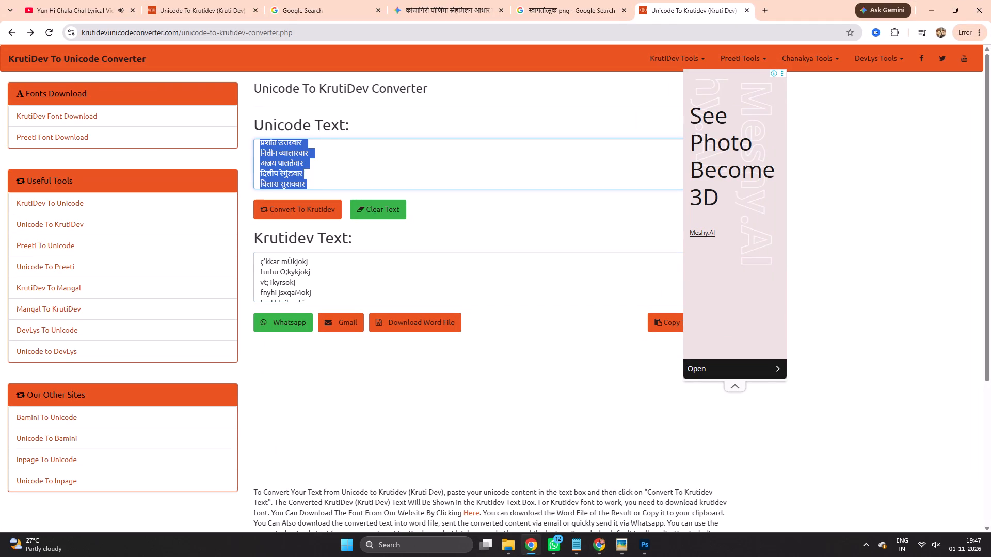
key(ctrl+v)
key(BackSpace)
key(BackSpace)
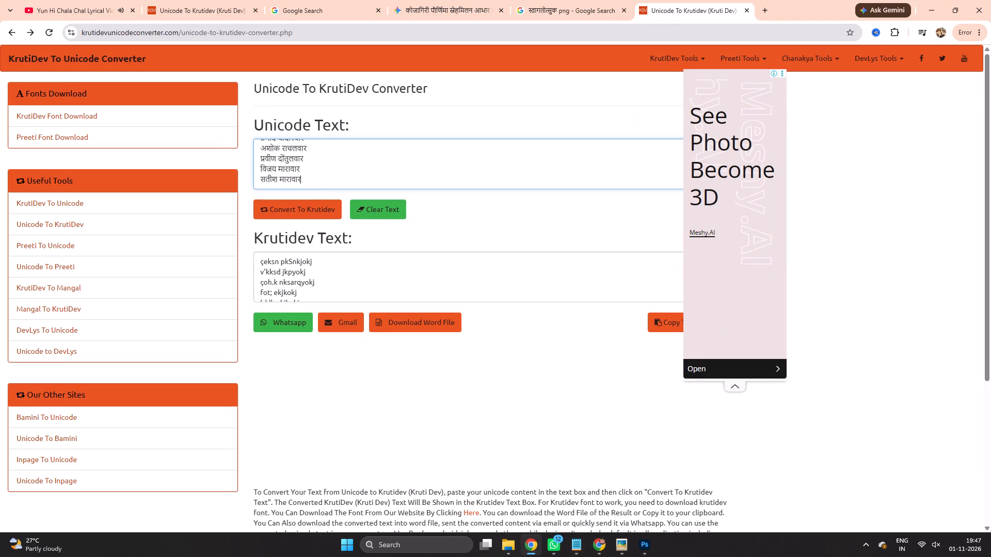
scroll(341, 270, up, 1)
scroll(286, 160, up, 3)
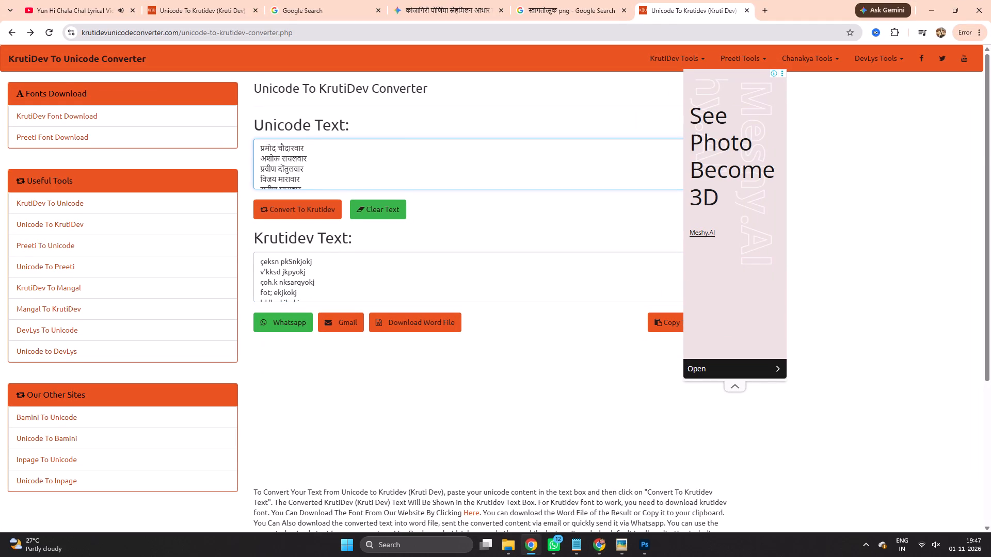
scroll(332, 206, down, 3)
click(328, 130)
key(ctrl+a)
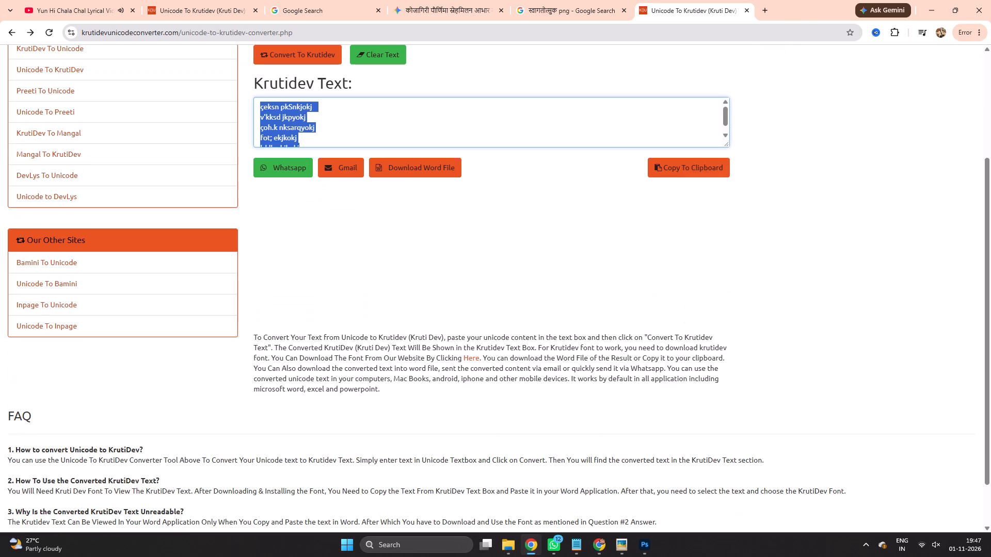
key(ctrl+c)
key(ctrl+c)
key(ctrl+c)
click(931, 3)
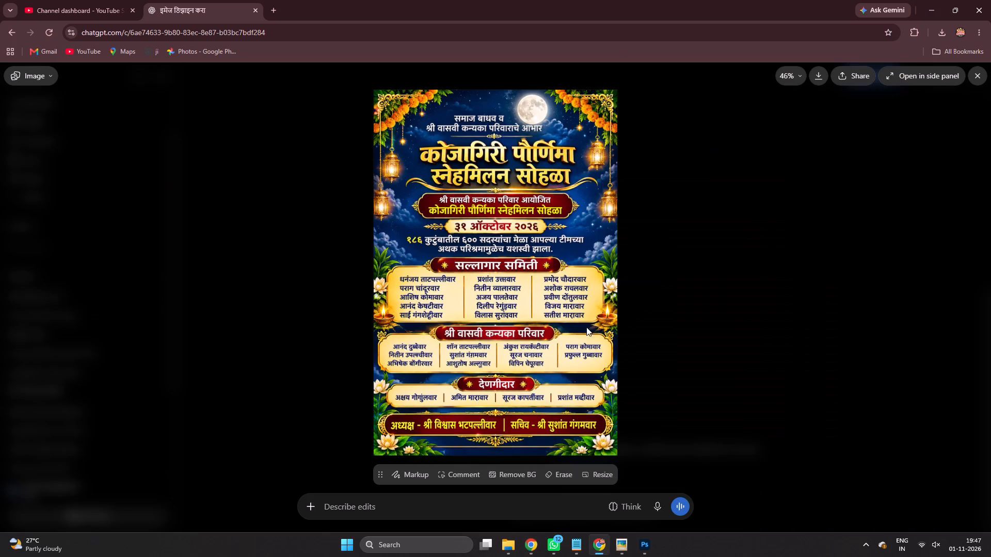
Back in Photoshop, replace all the duplicated third-column text with the converted KrutiDev names.
click(642, 544)
double_click(509, 348)
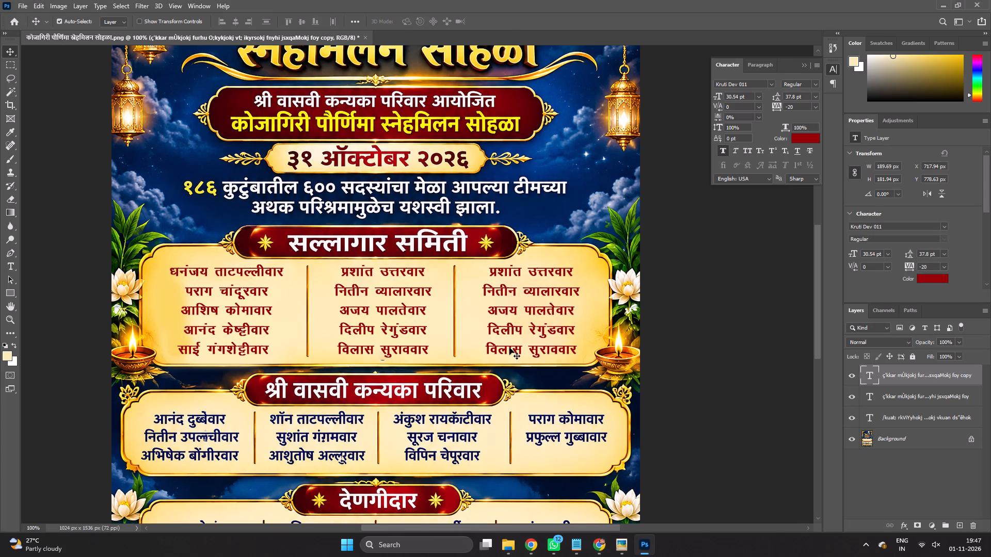
key(ctrl+v)
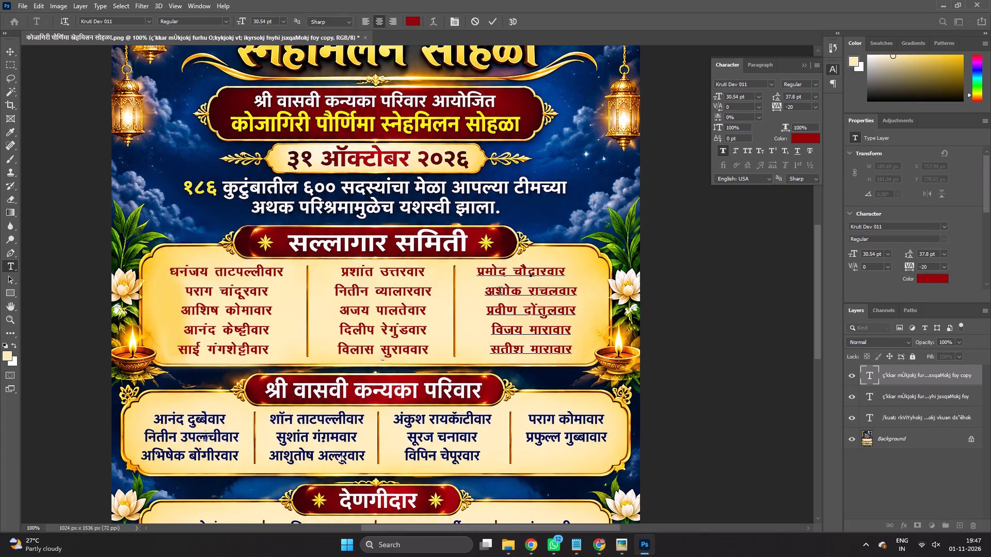
Remove the stray spacing between the five third-column names and re-break the lines so each name sits centred on its own line.
click(486, 292)
key(BackSpace)
key(BackSpace)
key(BackSpace)
key(BackSpace)
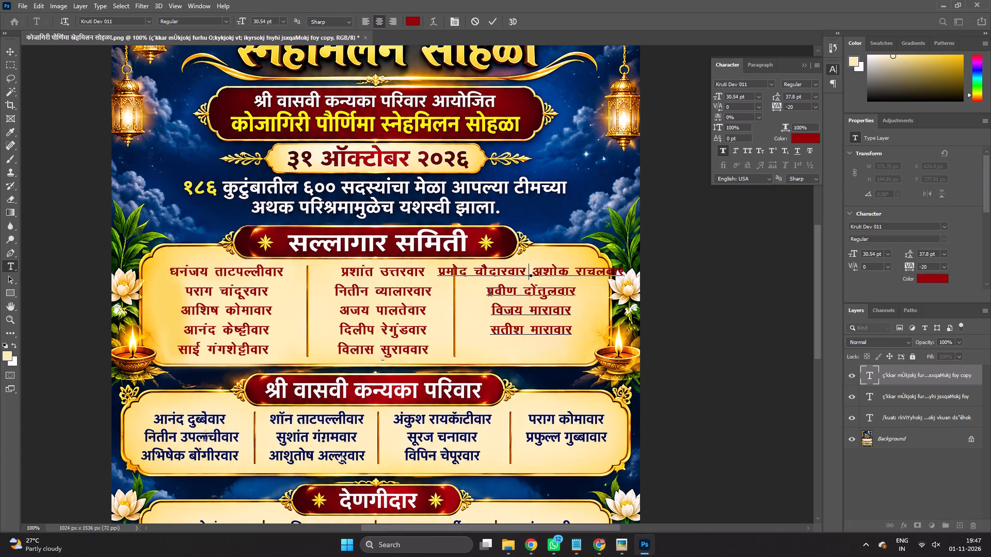
key(Return)
click(488, 312)
key(BackSpace)
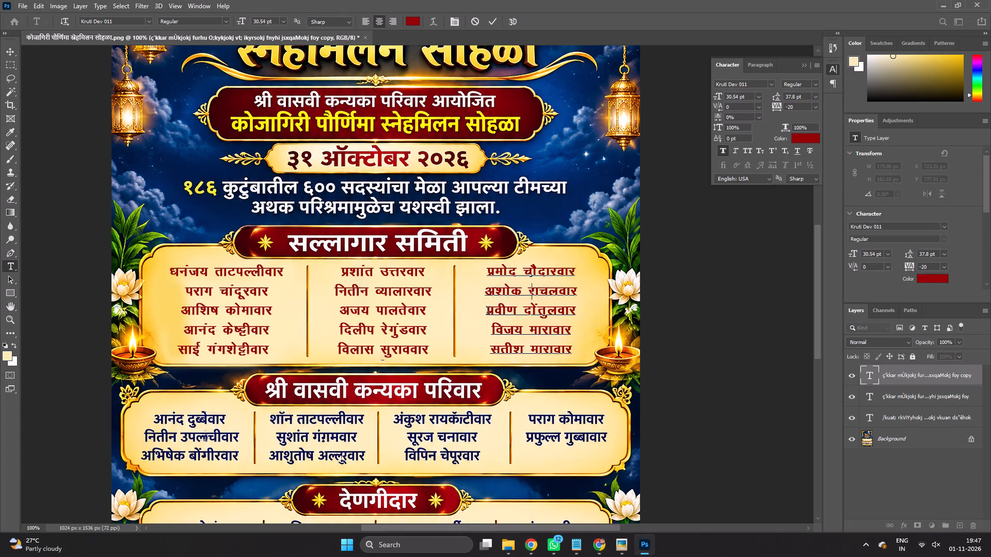
key(Return)
click(493, 326)
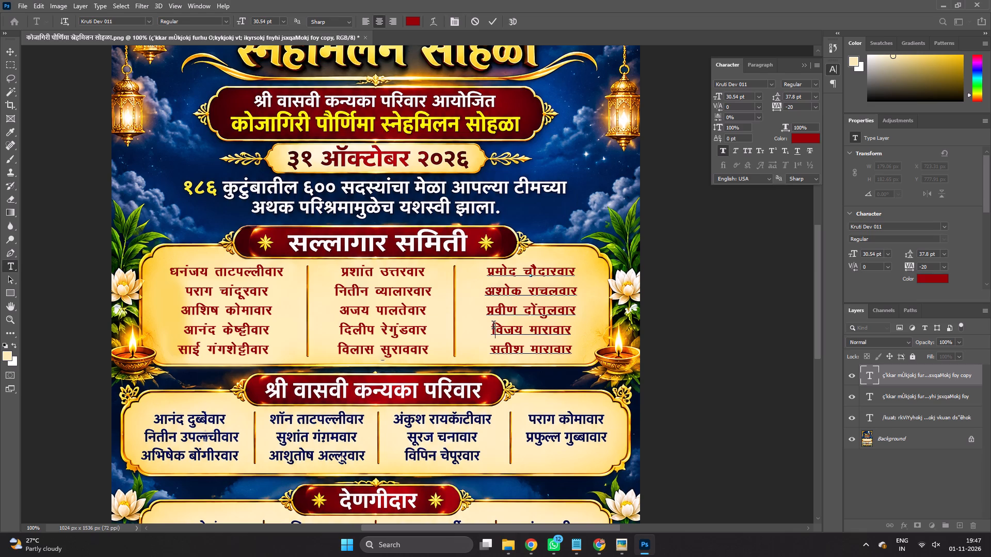
click(492, 327)
key(BackSpace)
key(Return)
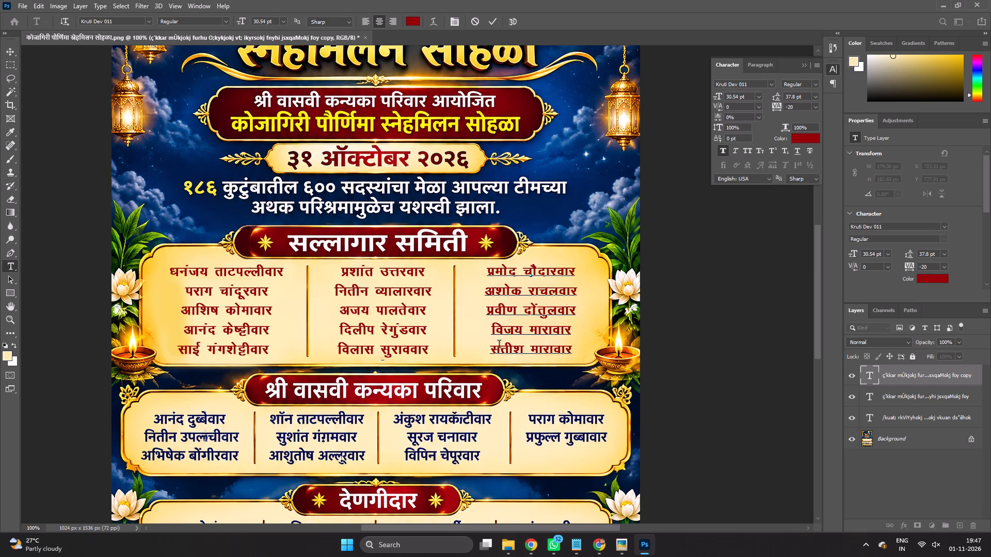
click(492, 349)
key(BackSpace)
key(Return)
click(489, 19)
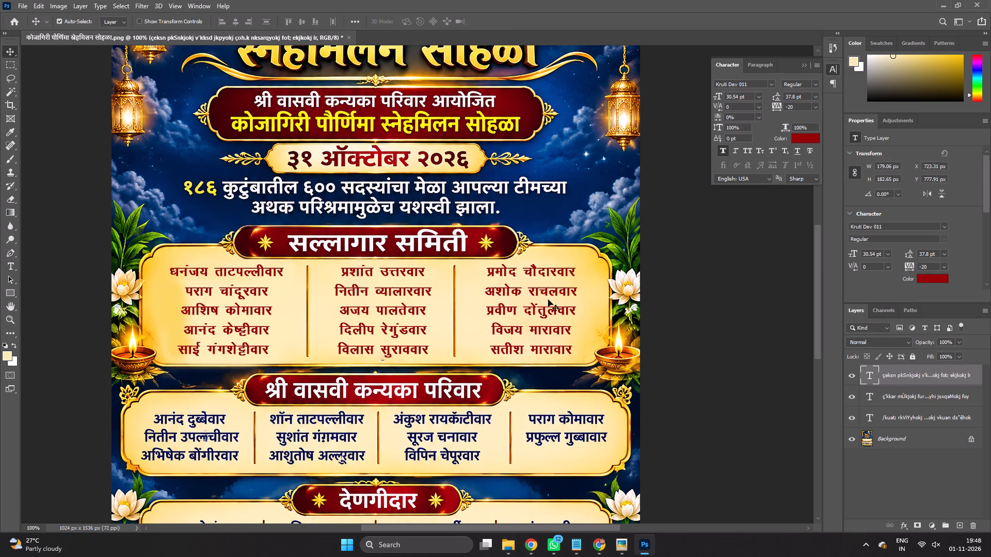
key(z)
alt+click(443, 306)
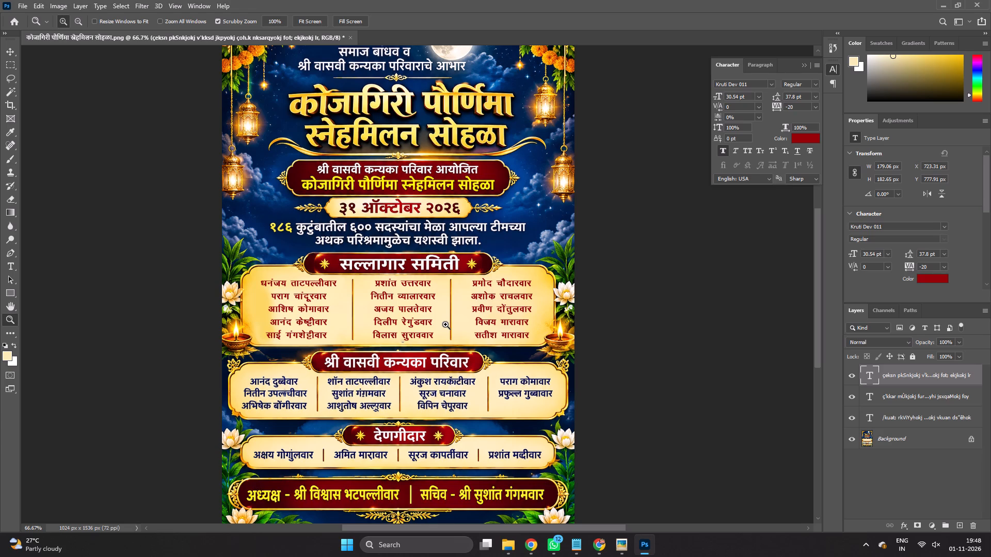
click(576, 541)
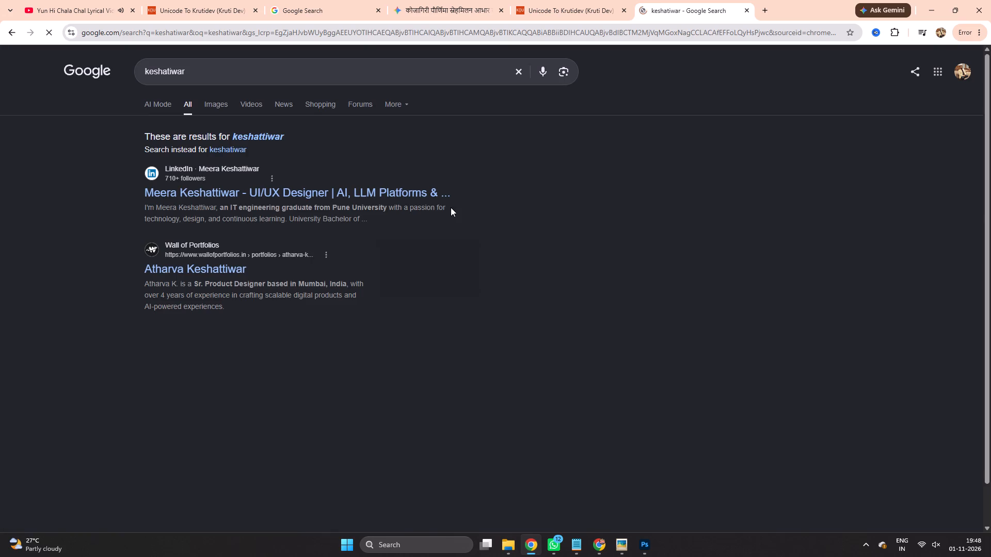
click(256, 138)
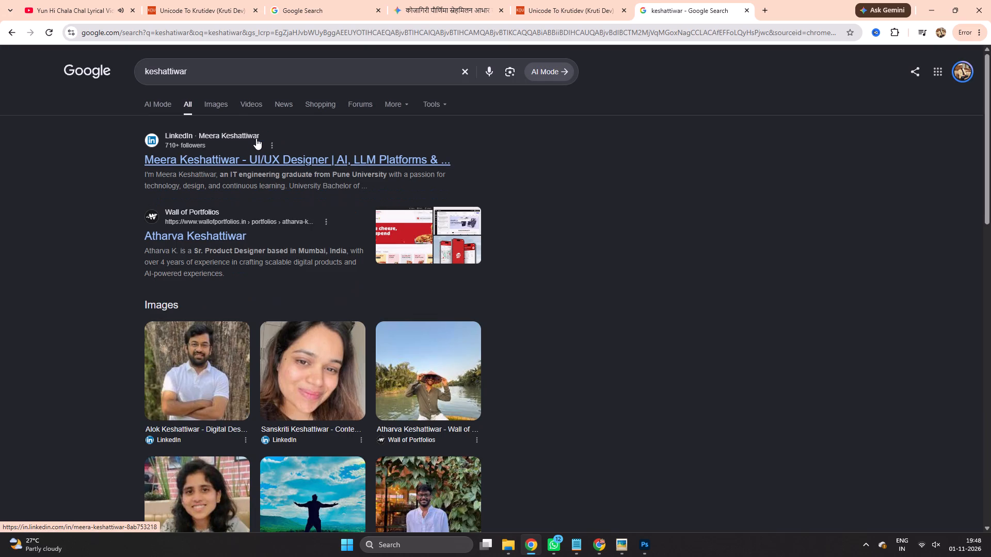
drag(218, 69, 84, 60)
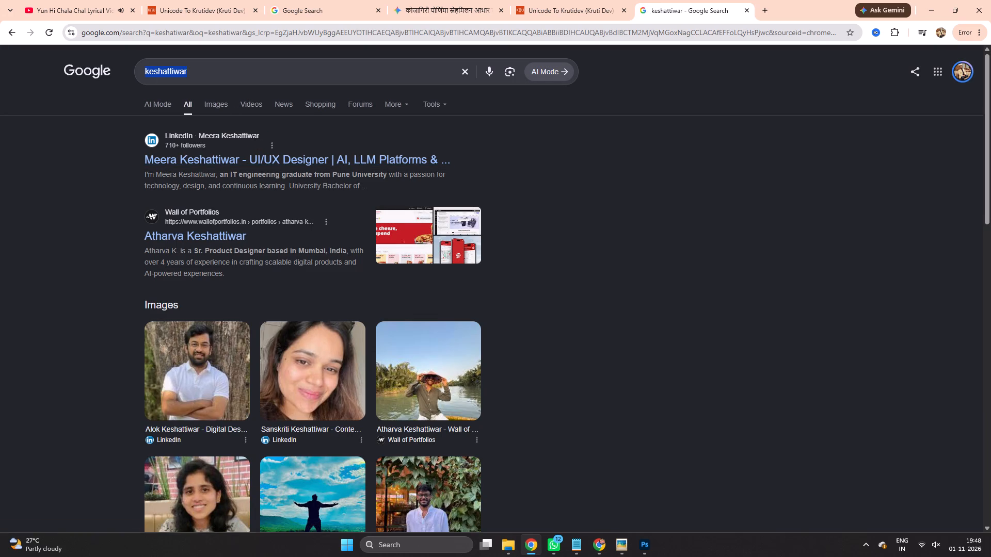
key(ctrl+c)
key(ctrl+c)
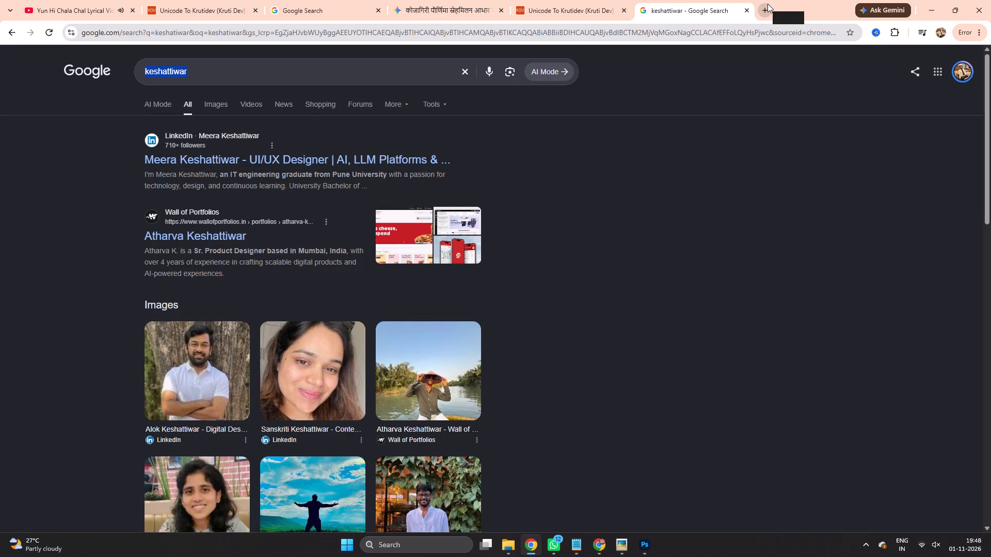
Search Google for english to marathi typing in a new tab and open the Easy Marathi Typing site.
click(768, 4)
click(389, 219)
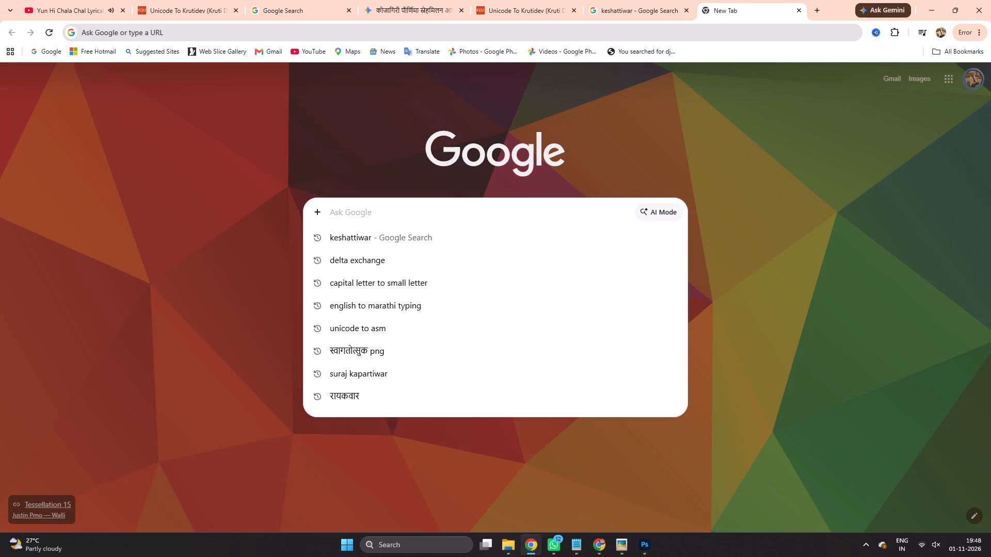
click(392, 298)
click(192, 165)
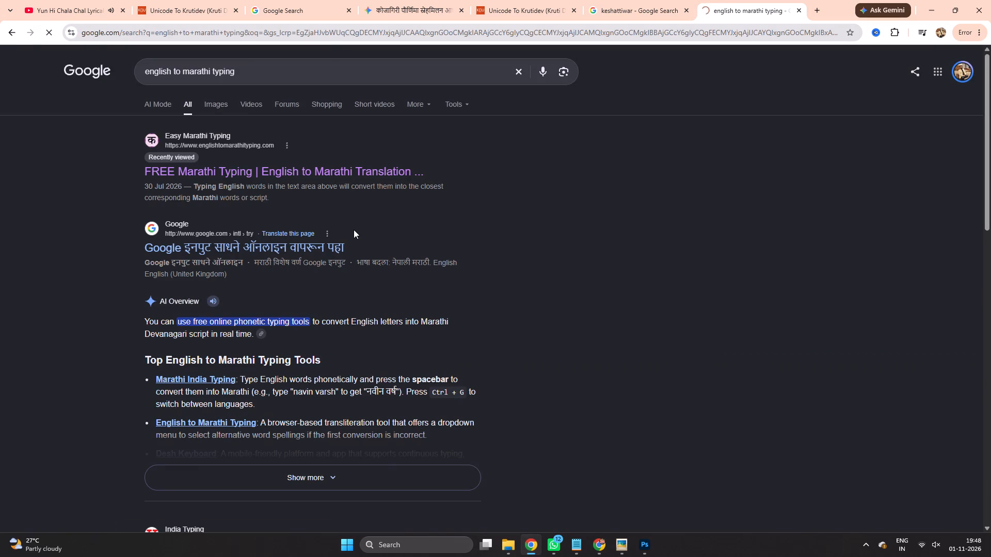
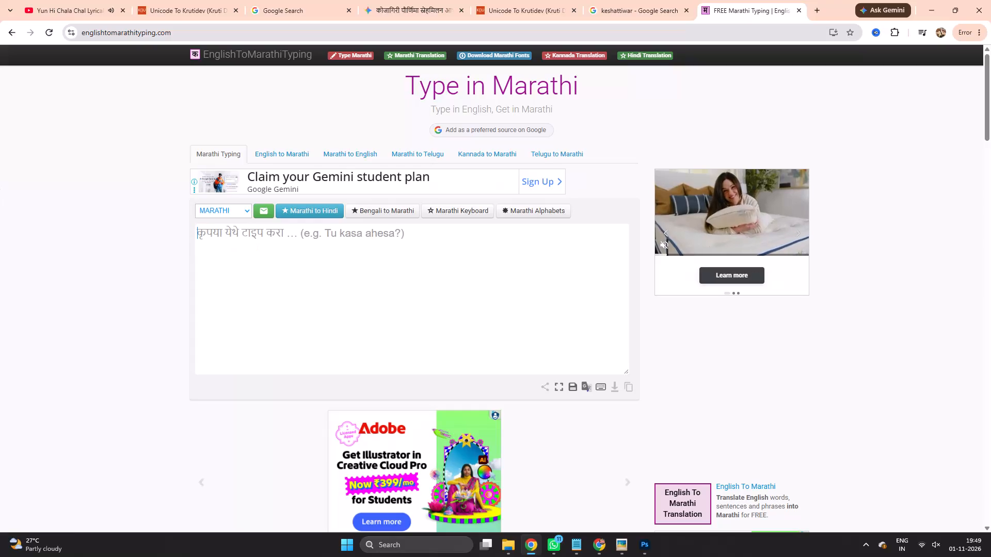
Transliterate the surname keshattiwar into Marathi on the typing site.
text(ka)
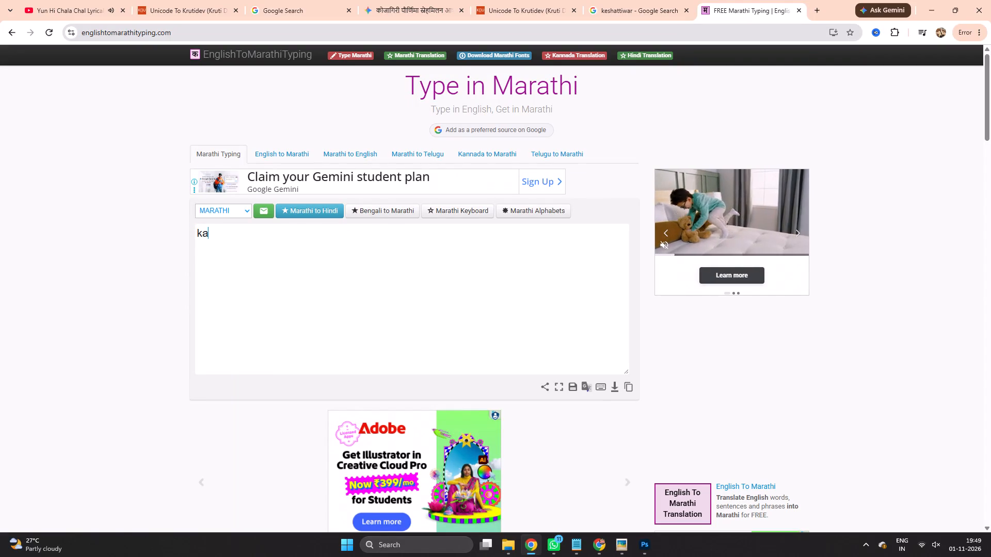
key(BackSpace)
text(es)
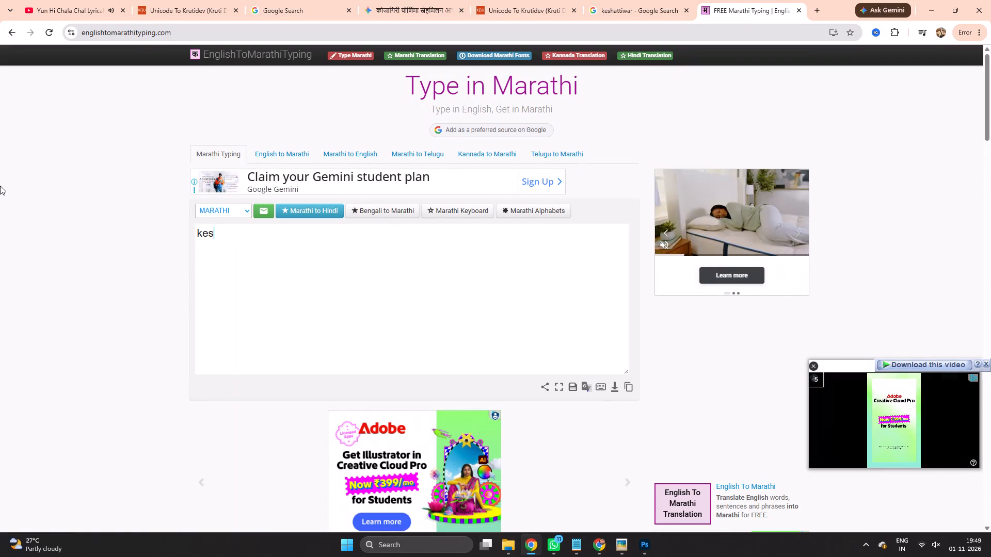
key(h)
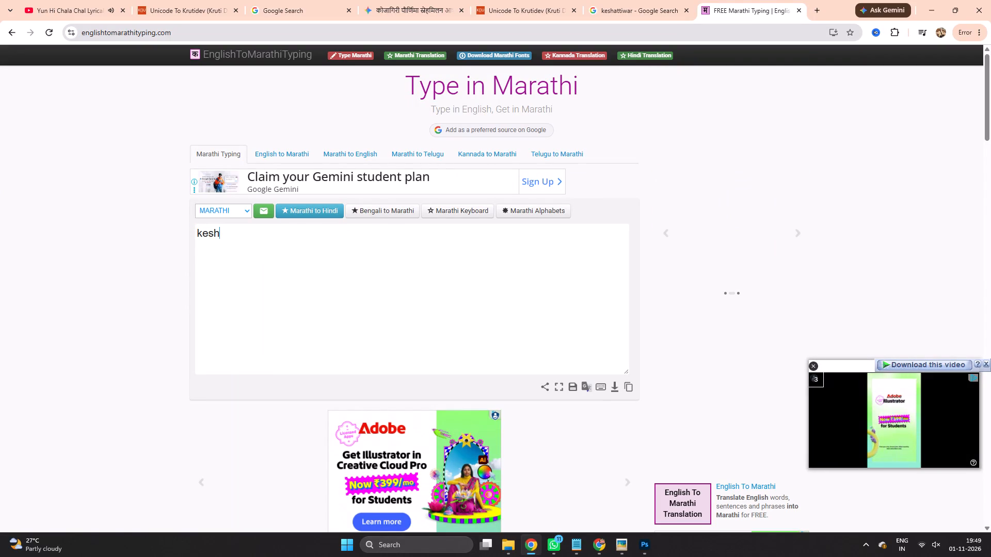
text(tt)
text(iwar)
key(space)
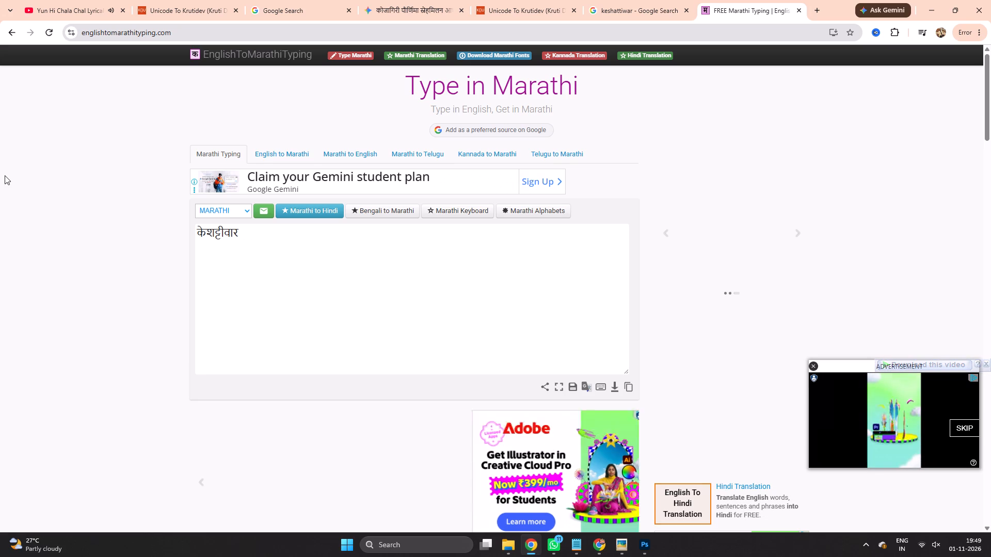
Search Google for keshattiwar in marathi and copy the translated surname केशट्टीवार.
click(620, 1)
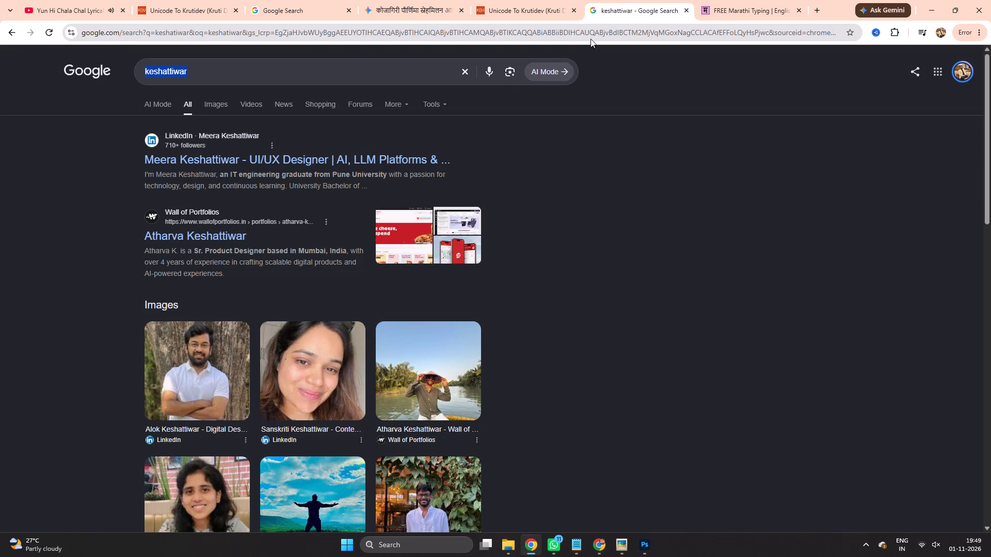
click(226, 61)
key(space)
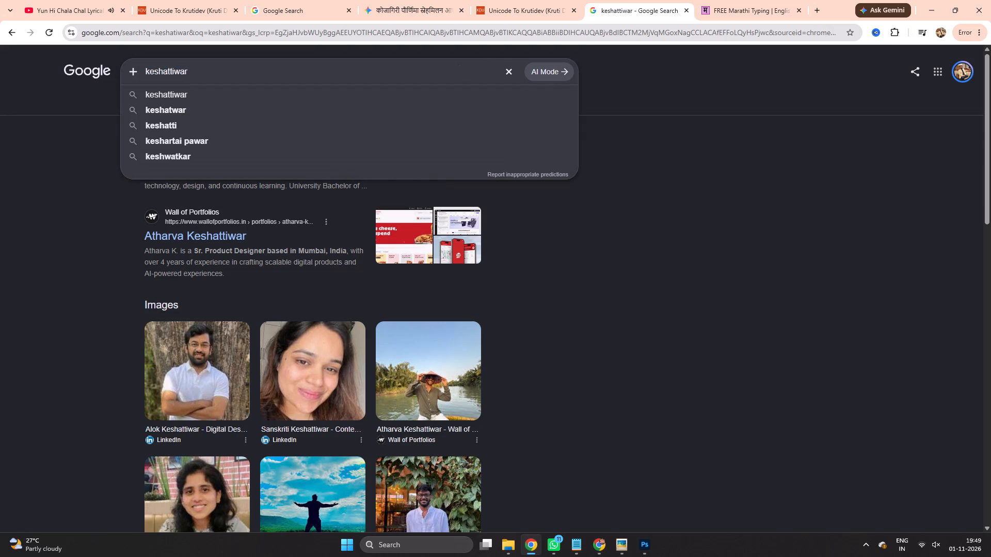
text(in)
key(space)
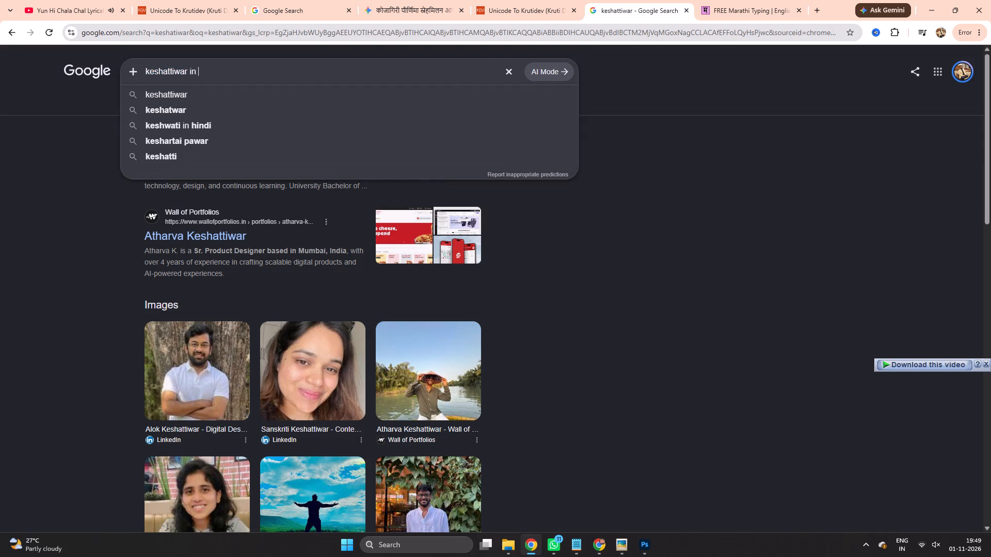
key(m)
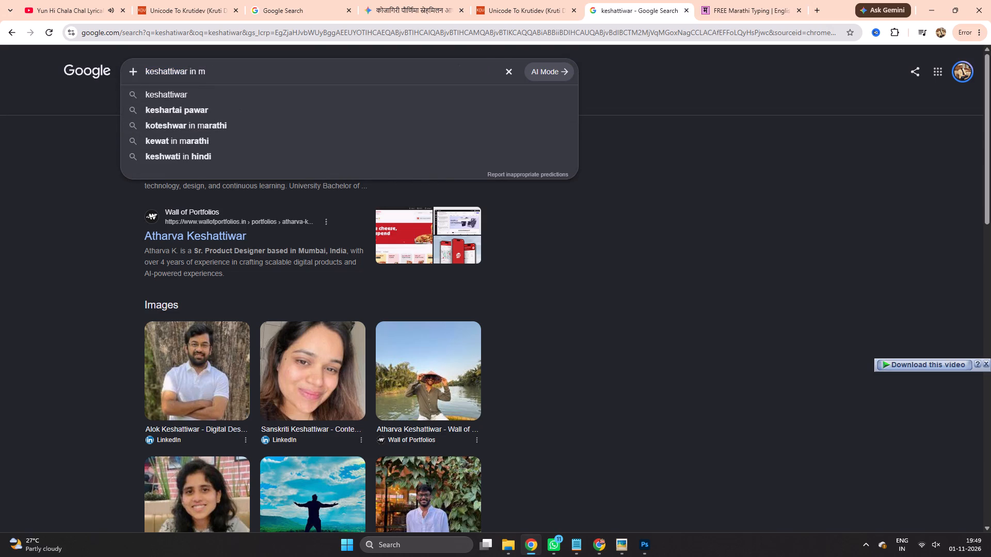
text(arathi)
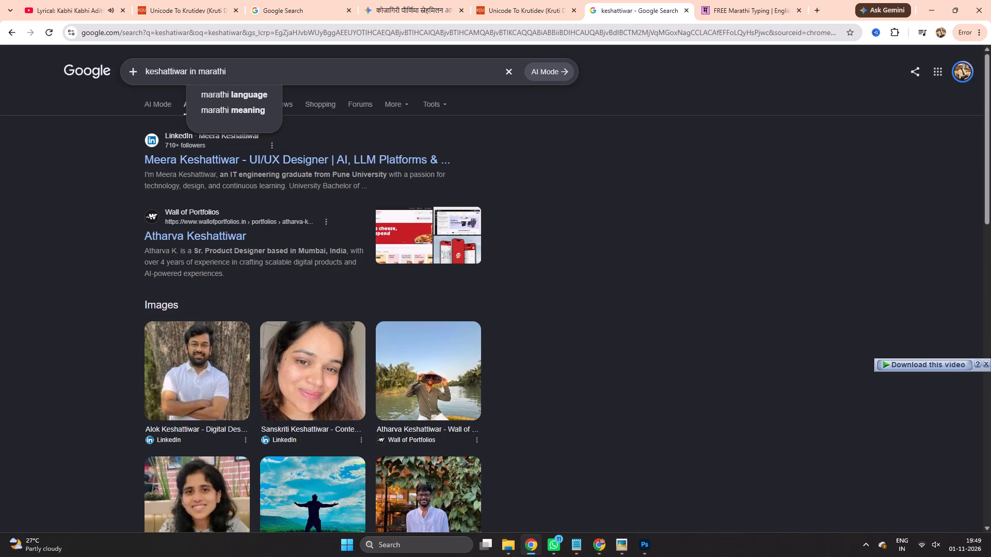
key(Return)
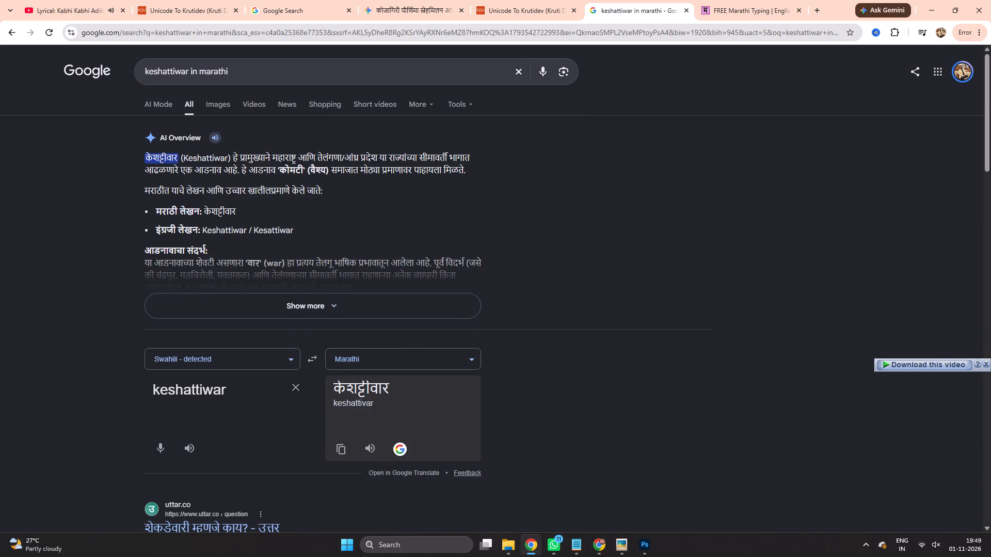
drag(335, 389, 410, 394)
right_click(376, 385)
click(426, 226)
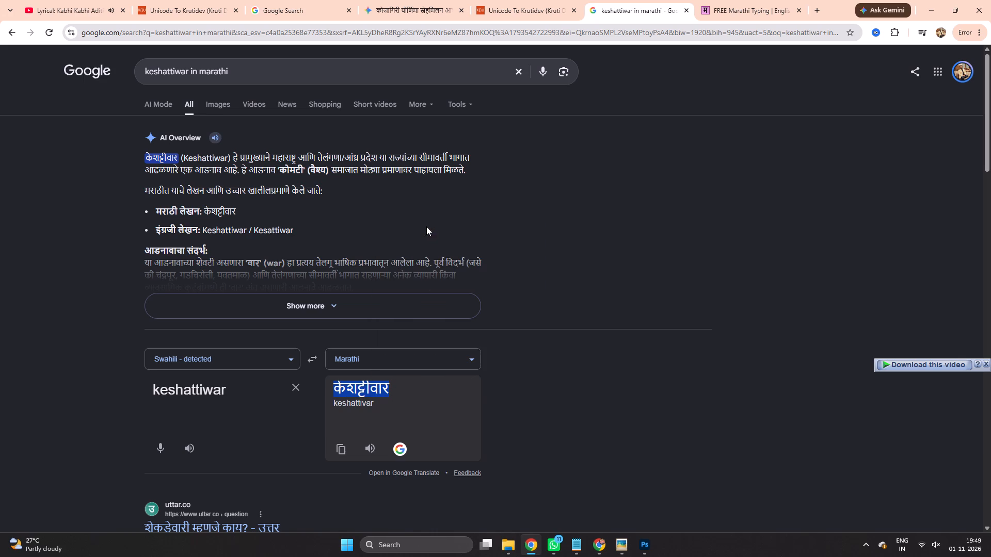
Replace the text in the Unicode to KrutiDev converter with केशट्टीवार and copy the KrutiDev output.
click(786, 0)
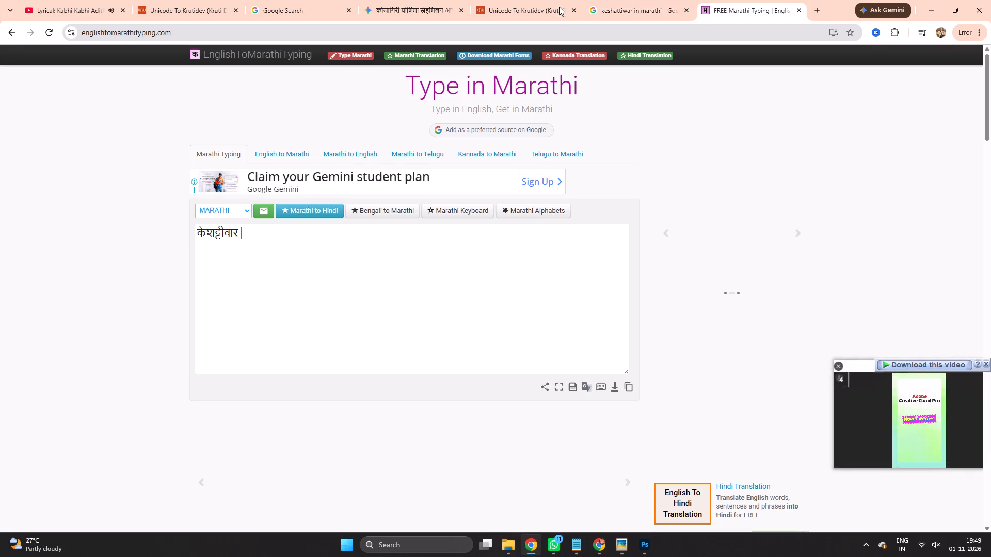
click(216, 0)
click(560, 124)
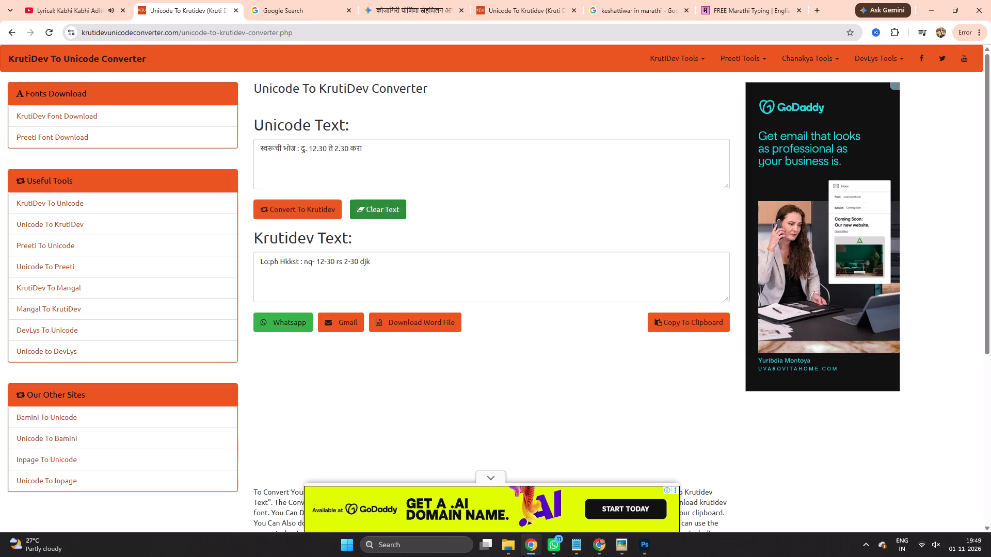
drag(431, 151, 163, 138)
key(ctrl+v)
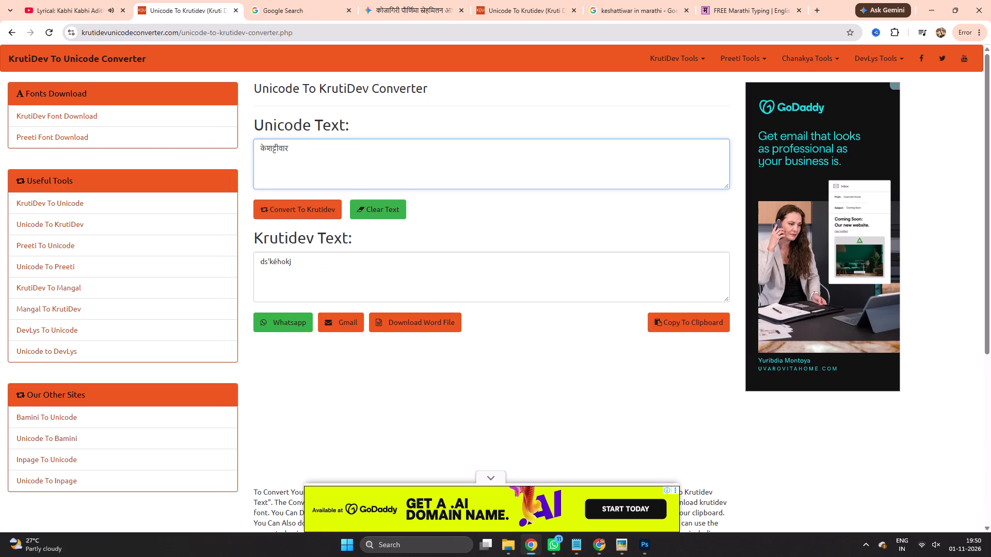
drag(330, 263, 178, 258)
key(ctrl+c)
key(ctrl+c)
key(ctrl+c)
key(ctrl+c)
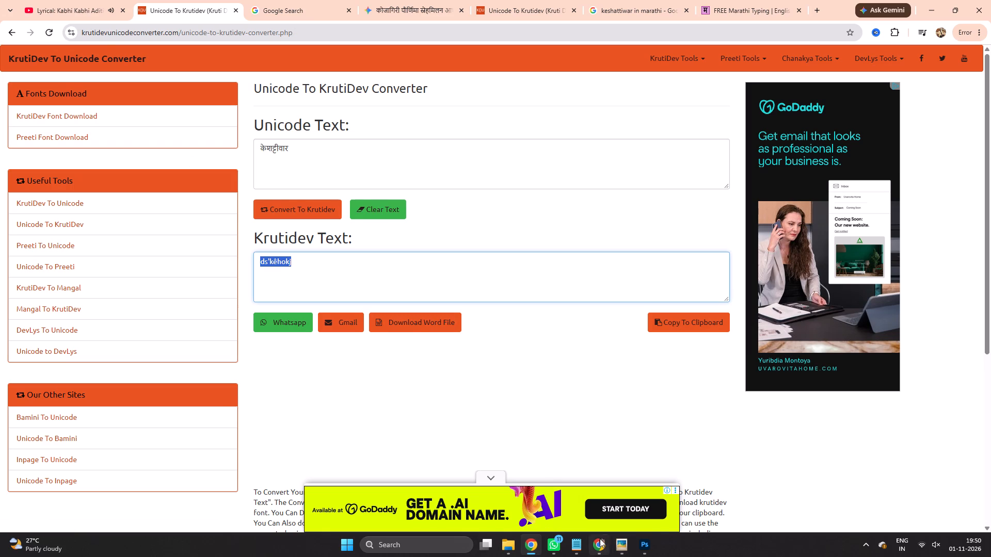
In Photoshop, replace the surname on the fourth line of the first सल्लागार समिती column with the copied KrutiDev text.
click(646, 543)
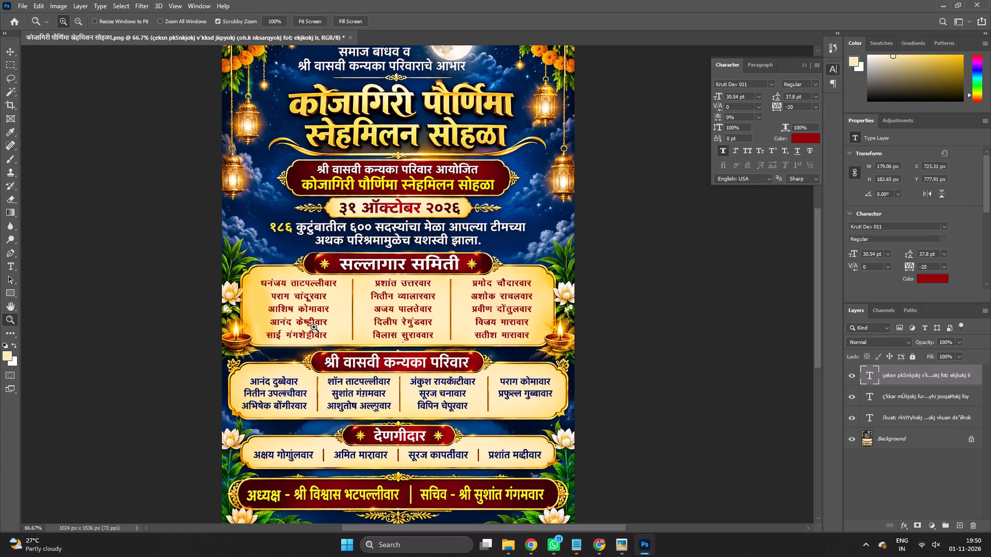
key(t)
click(313, 322)
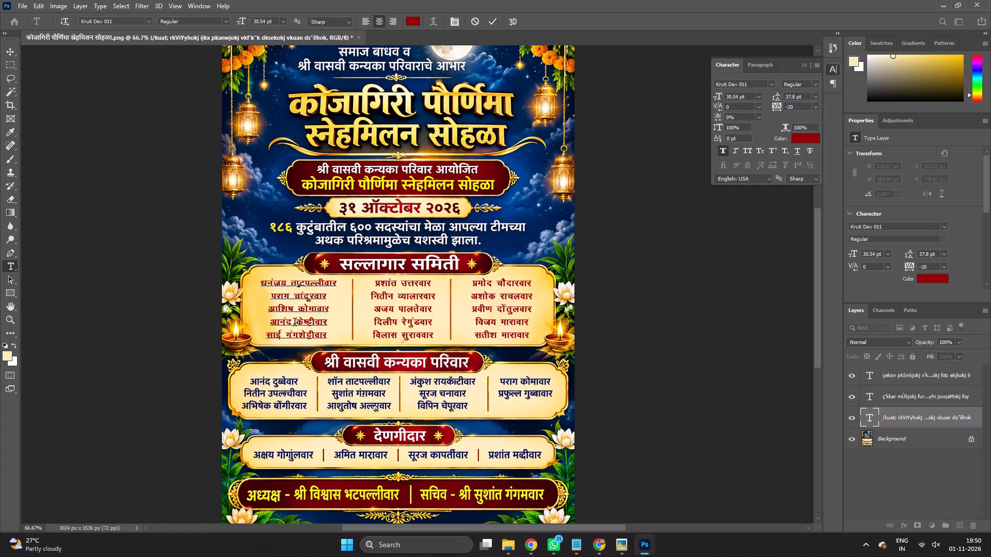
drag(297, 323, 373, 323)
key(ctrl+v)
click(348, 317)
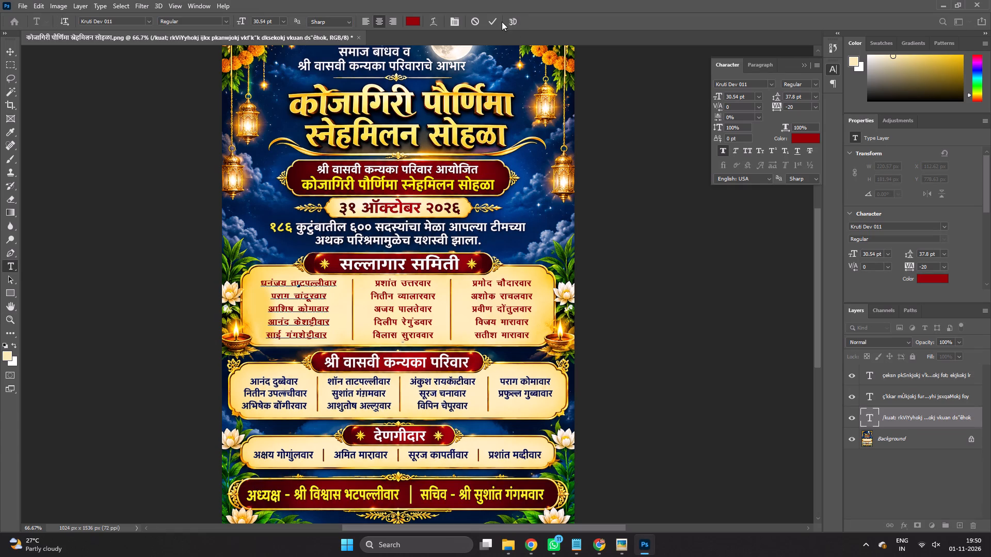
click(489, 19)
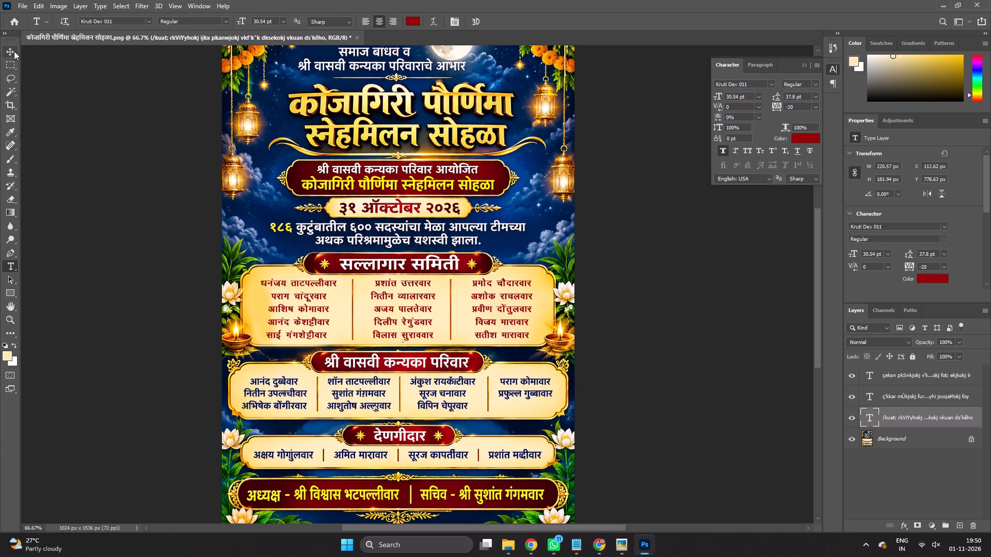
click(13, 52)
click(654, 308)
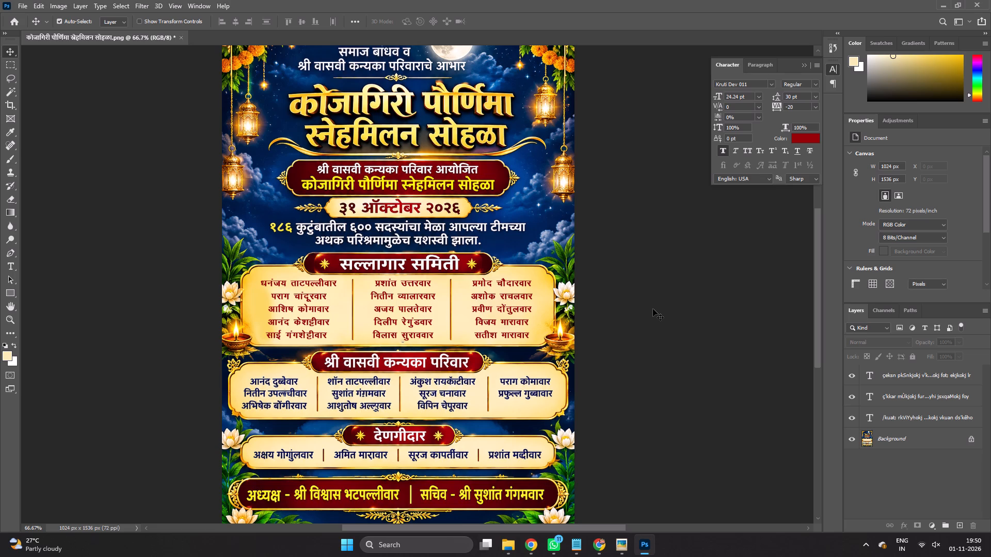
Remove the three first-column names in the श्री वासवी कन्यका परिवार panel from the Background layer with a Content-Aware fill.
key(z)
click(332, 358)
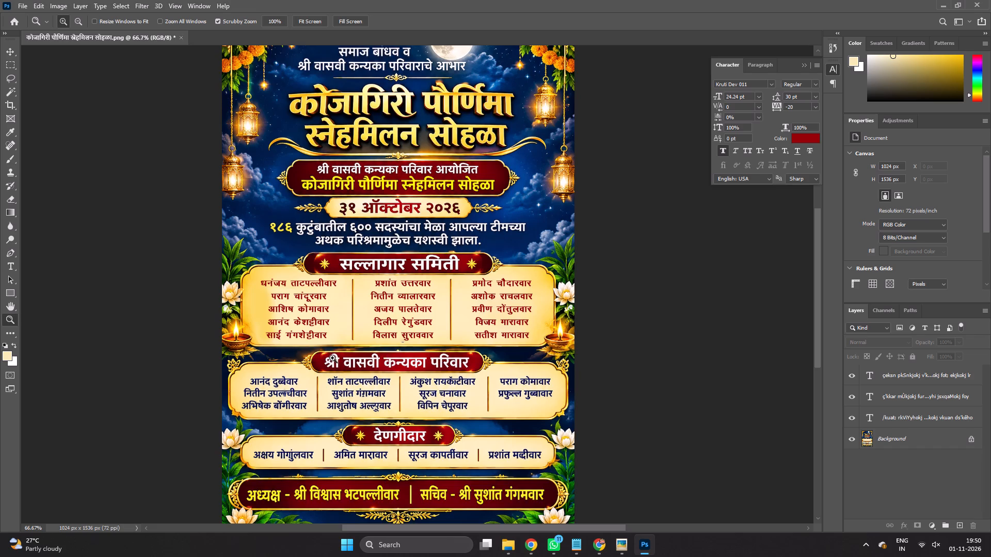
key(space)
key(space)
key(space)
key(space)
key(space)
key(space)
key(space)
key(space)
key(space)
drag(353, 387, 377, 275)
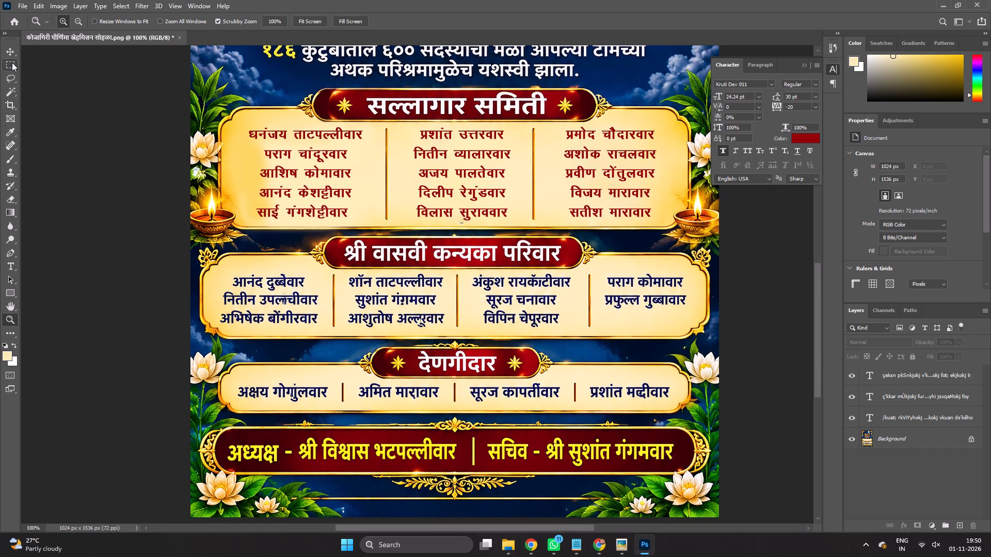
click(12, 62)
drag(216, 272, 335, 331)
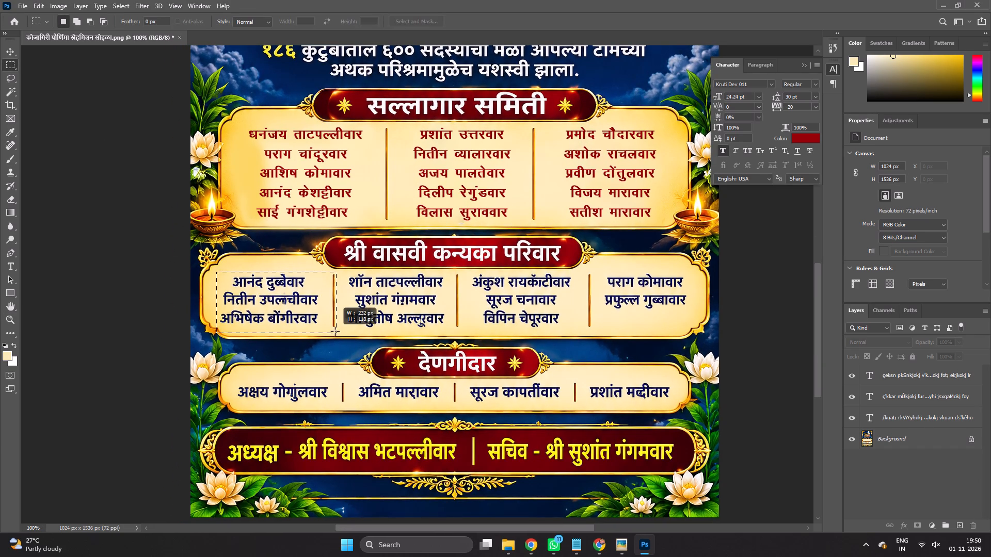
drag(335, 331, 330, 324)
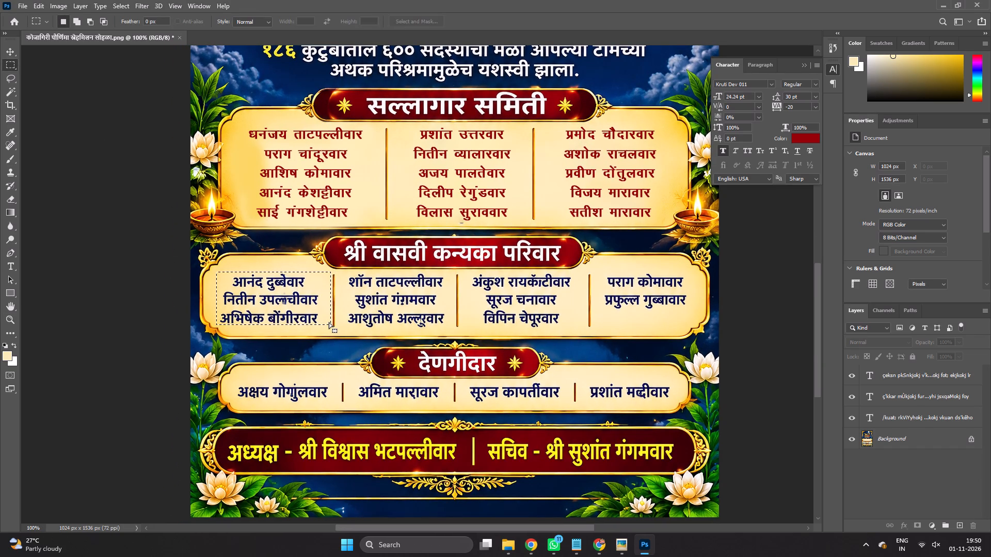
click(930, 451)
click(923, 439)
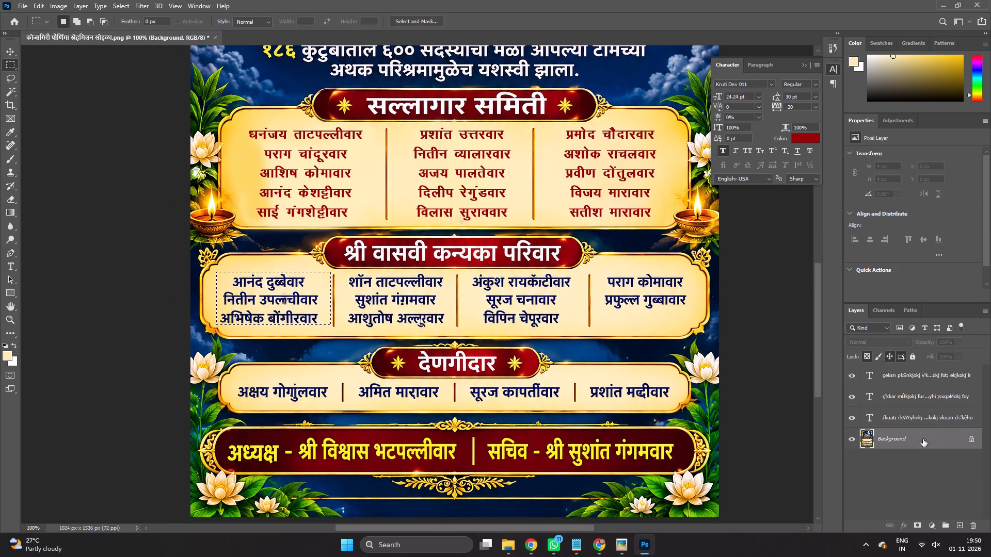
key(shift+F5)
key(Return)
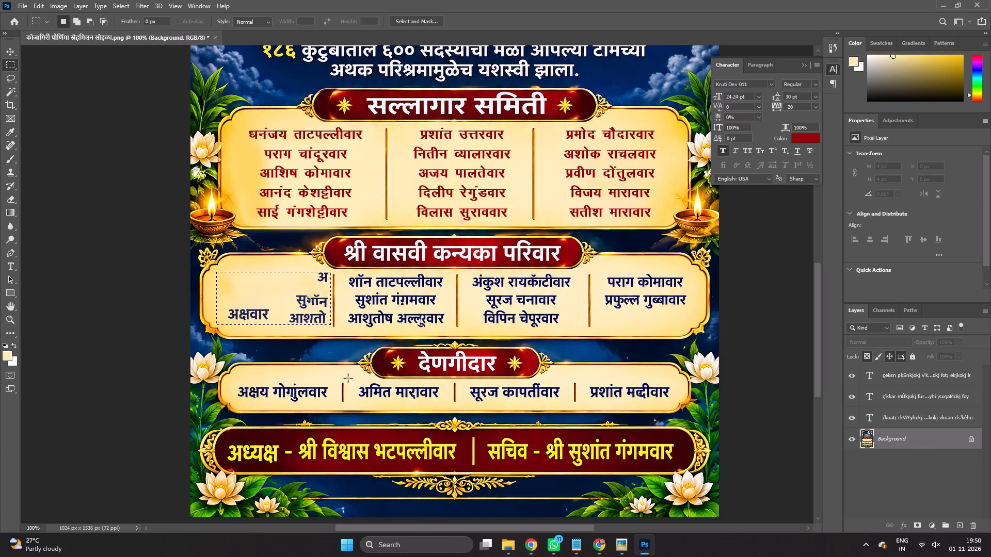
key(ctrl+d)
Fill over the leftover अक्षवार fragment at the lower part of the emptied first column.
drag(227, 303, 273, 326)
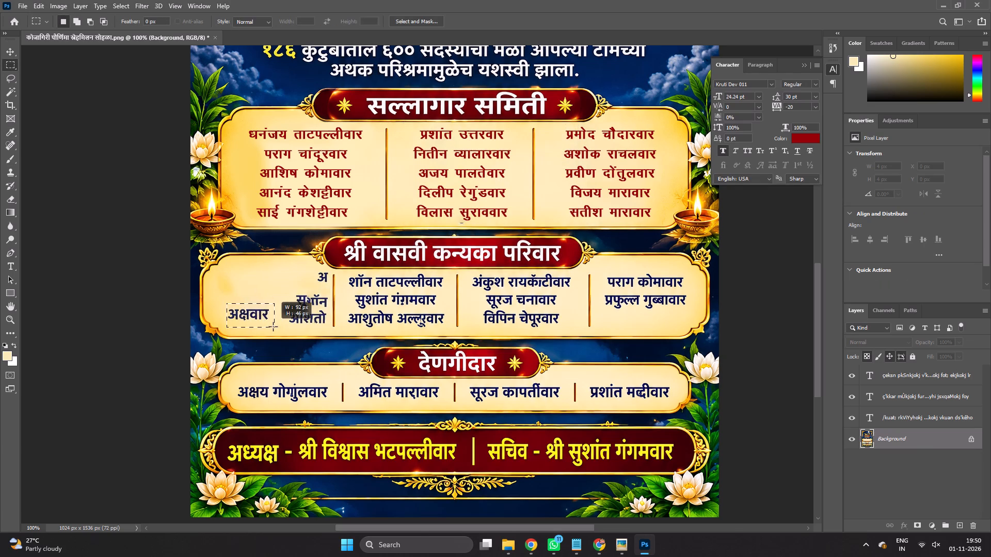
drag(273, 326, 273, 323)
key(shift+F5)
key(Return)
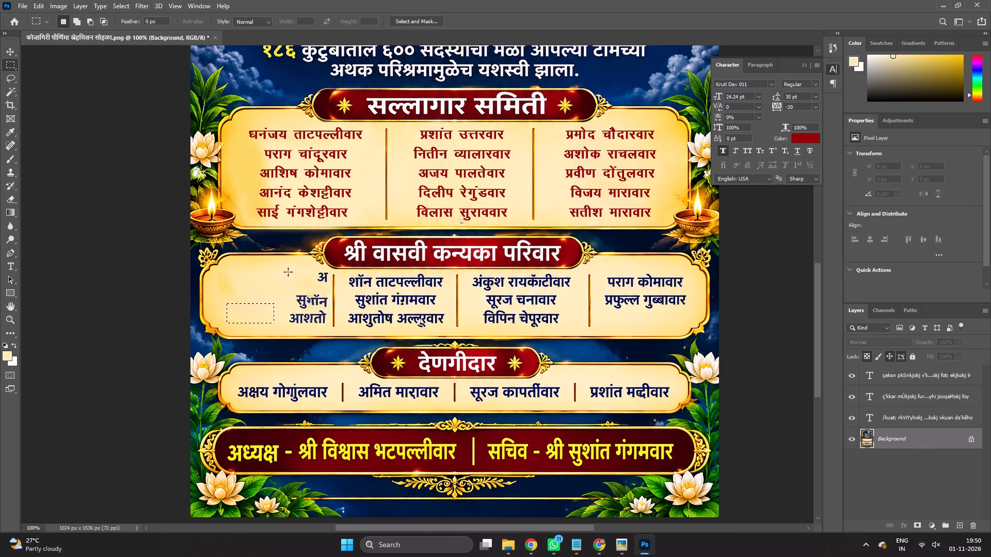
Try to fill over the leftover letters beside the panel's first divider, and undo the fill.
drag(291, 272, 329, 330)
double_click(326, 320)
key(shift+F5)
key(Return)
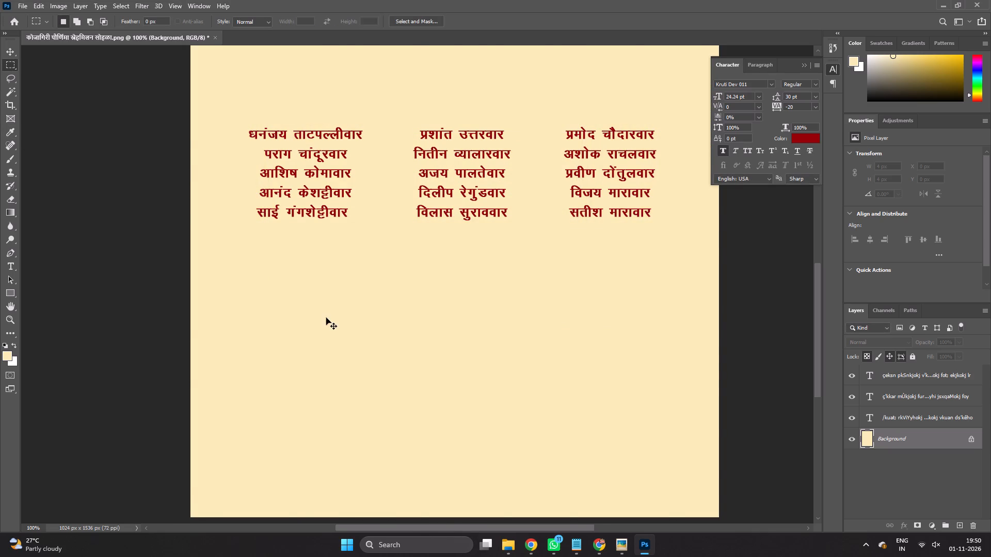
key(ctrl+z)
Apply a Content-Aware fill to the leftover letters beside the first divider, about 109 by 115 px, and deselect.
drag(275, 267, 329, 326)
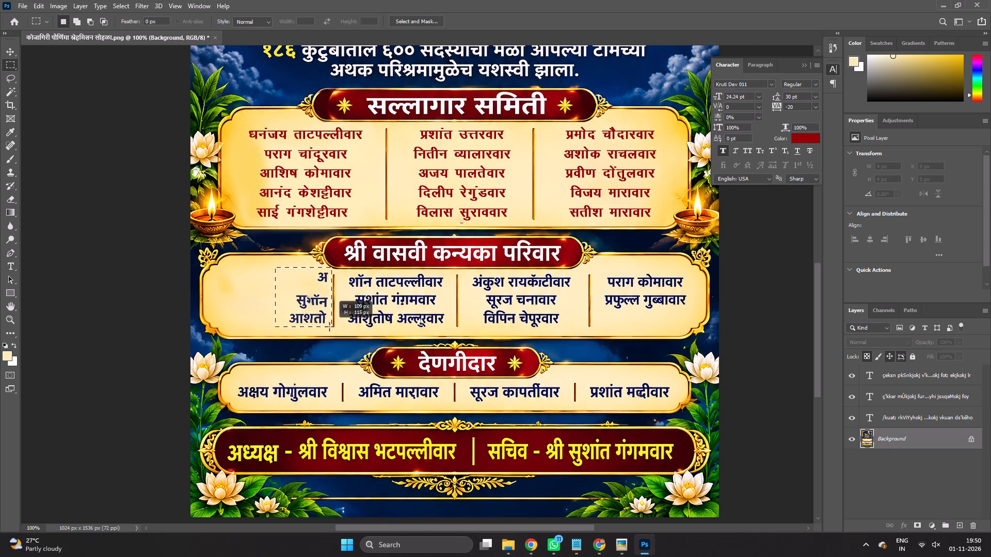
drag(329, 326, 328, 327)
key(shift+F5)
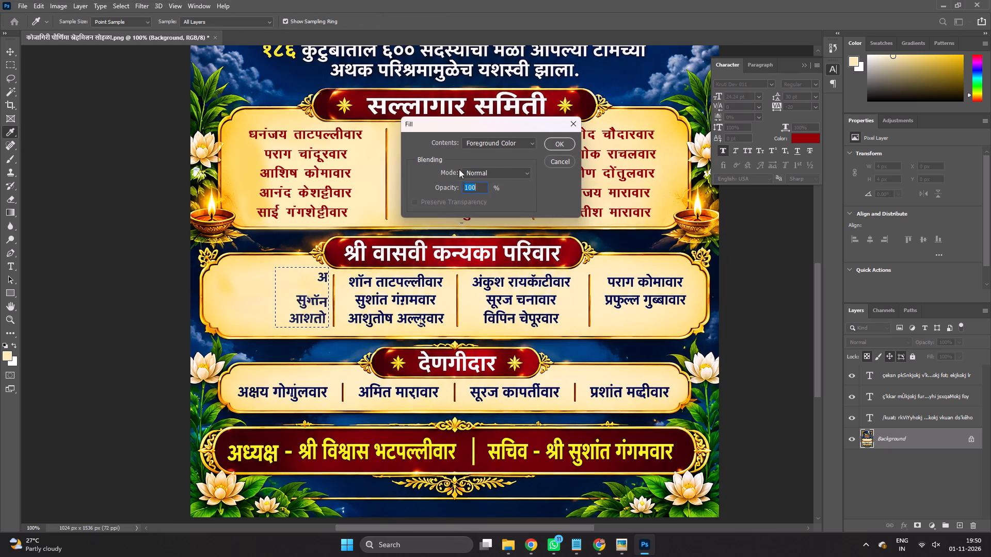
click(495, 149)
click(490, 190)
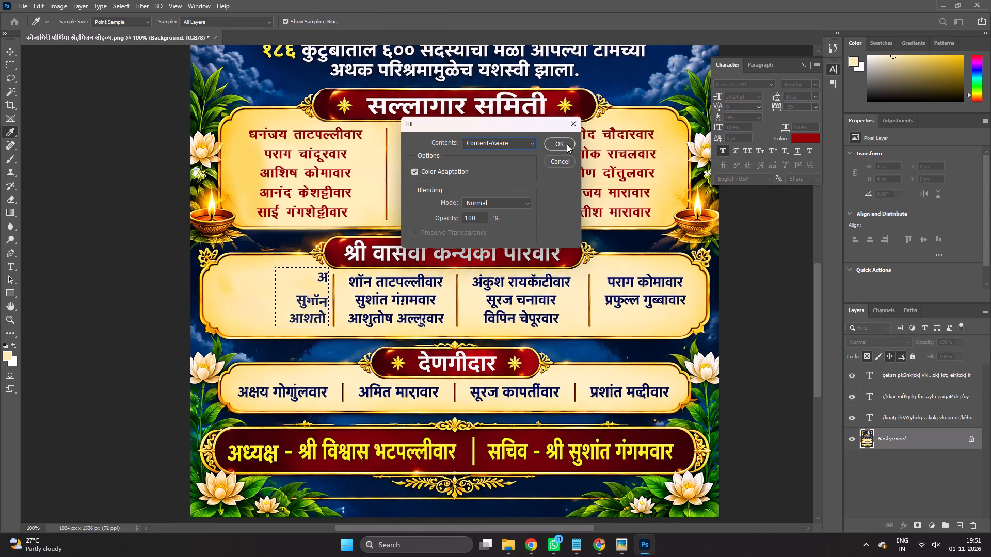
click(564, 145)
key(ctrl+d)
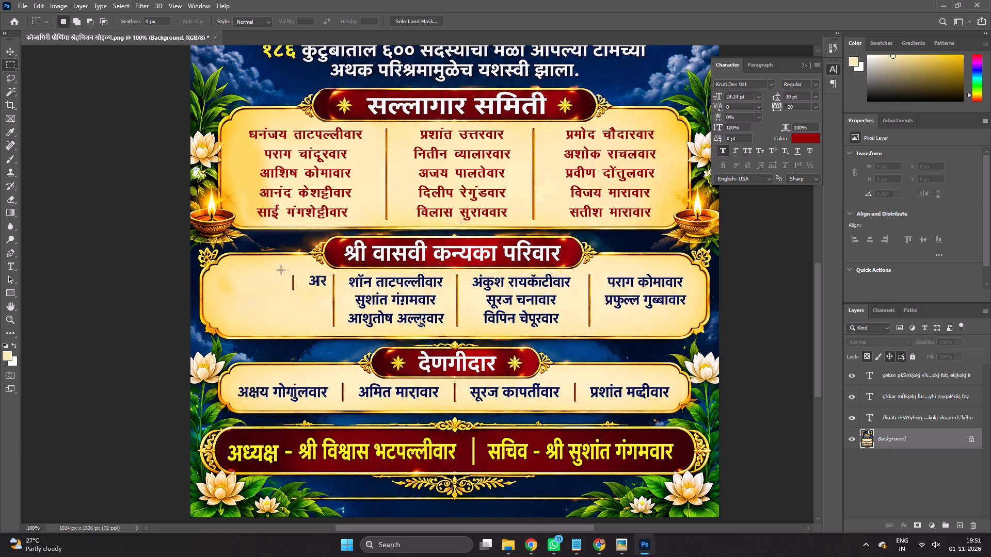
Apply a Content-Aware fill to the leftover अर letters and divider fragment in the first column, and deselect.
drag(273, 271, 329, 294)
key(shift+F5)
key(Return)
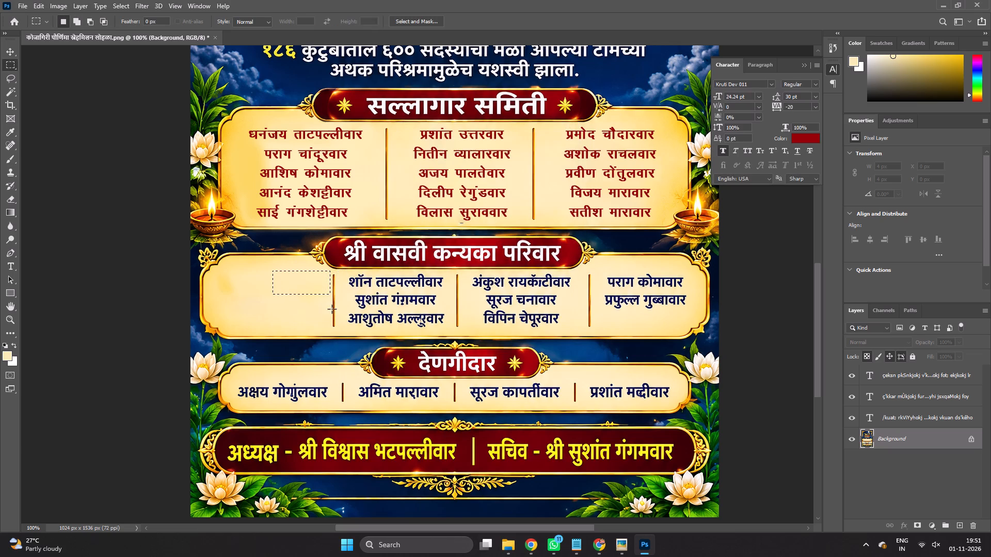
key(ctrl+d)
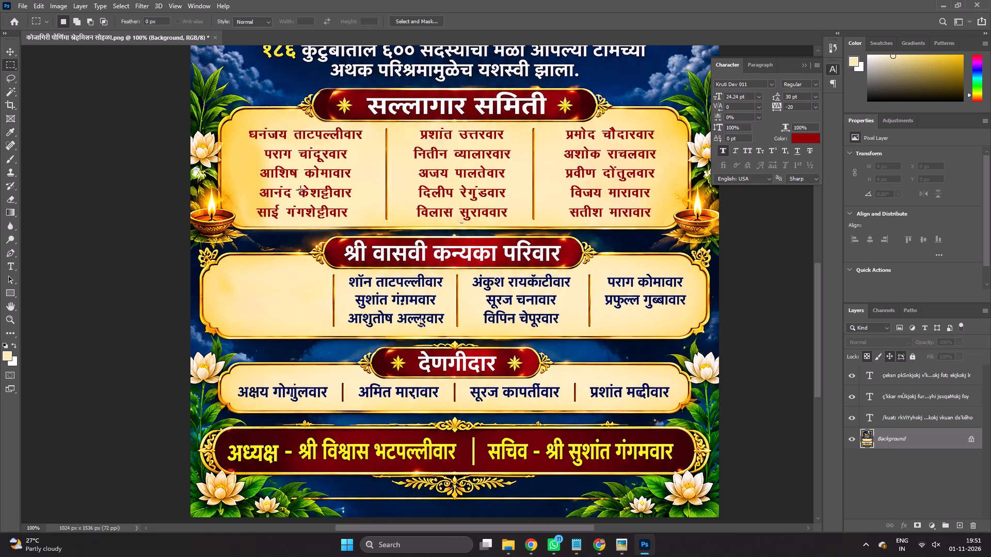
Duplicate the first-column सल्लागार समिती names text layer into the emptied first column of the श्री वासवी कन्यका परिवार panel.
key(v)
alt+drag(303, 155, 277, 285)
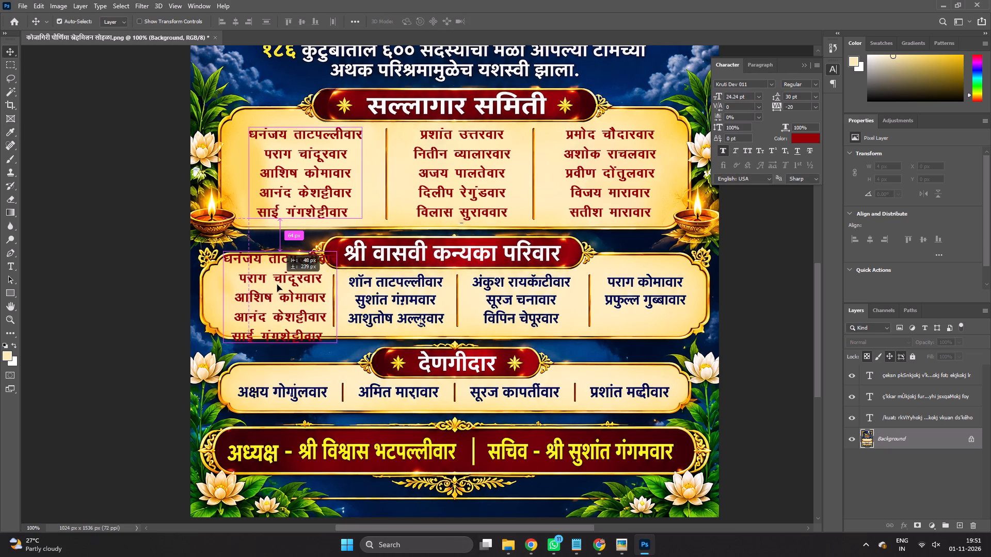
alt+drag(277, 285, 277, 288)
In the Notepad list, copy the first three names under the श्री वासवी कन्यका परिवार heading.
click(582, 542)
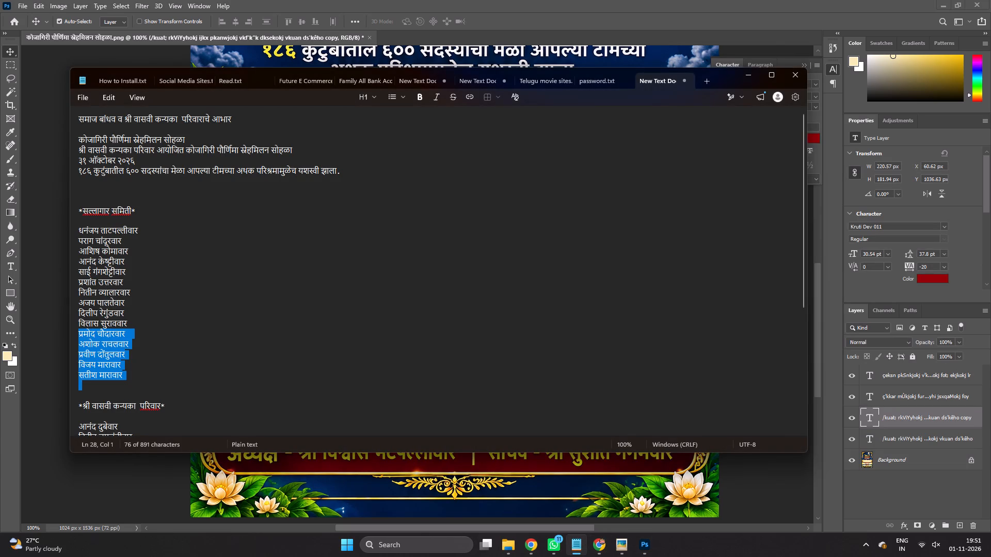
scroll(174, 291, down, 4)
drag(139, 307, 78, 285)
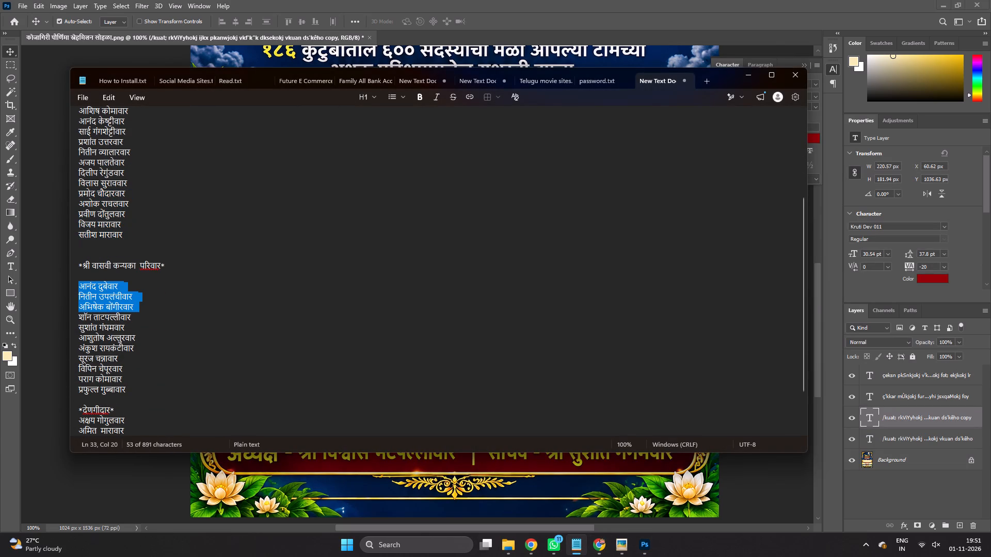
drag(78, 285, 74, 285)
key(ctrl+c)
key(ctrl+c)
key(ctrl+c)
key(ctrl+c)
key(ctrl+c)
key(ctrl+c)
In the Chrome Unicode to KrutiDev converter, replace the input with the three copied names and copy the KrutiDev result.
click(529, 546)
drag(324, 152, 323, 152)
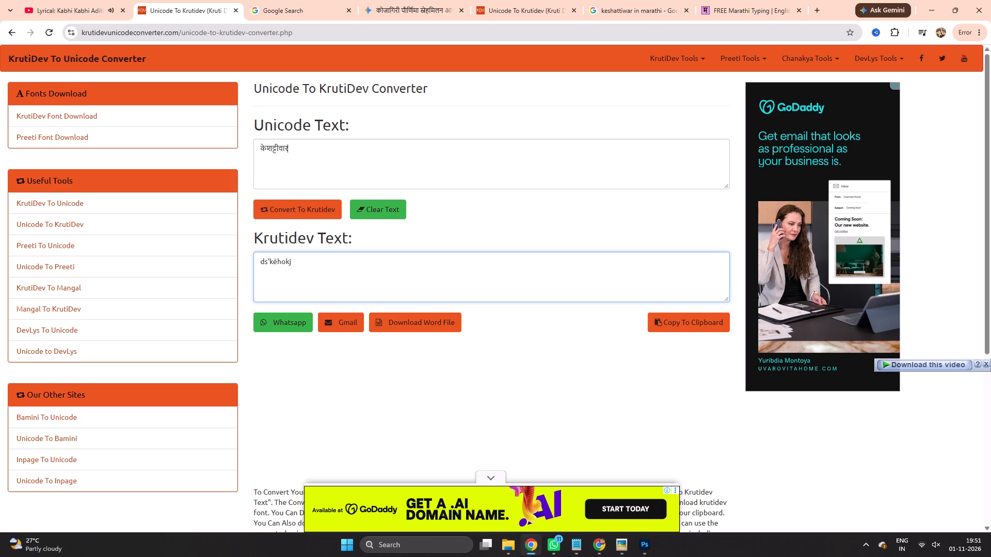
drag(323, 152, 184, 137)
key(ctrl+v)
drag(363, 286, 208, 228)
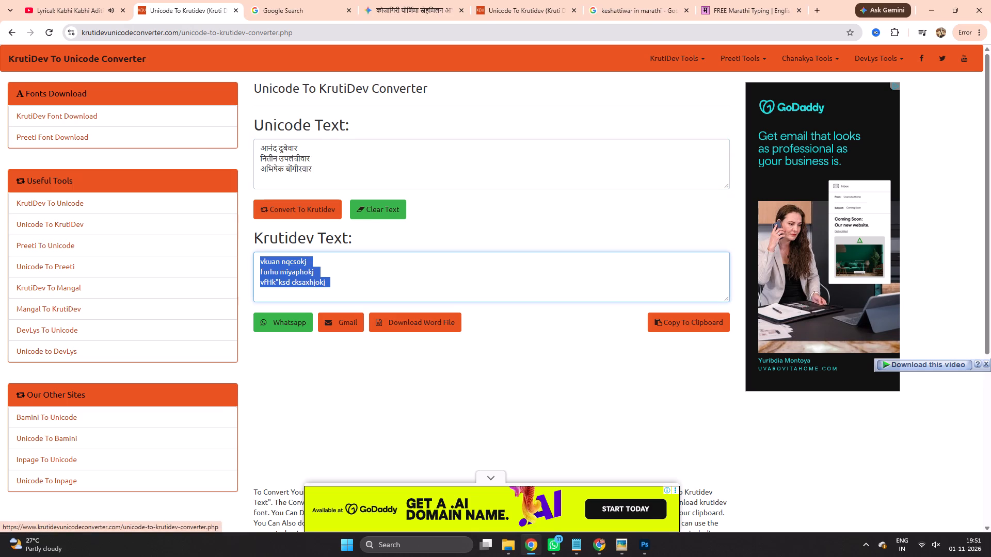
key(ctrl+c)
key(ctrl+c)
key(ctrl+c)
key(ctrl+c)
Back in Photoshop, replace the duplicated layer's text with the three converted names and move it slightly down within the first column.
click(650, 548)
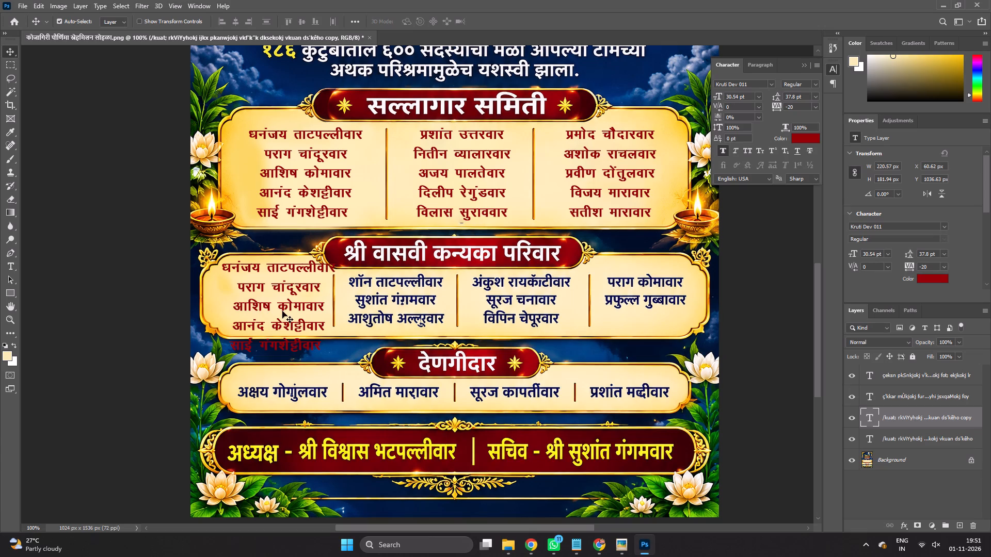
double_click(282, 311)
key(ctrl+v)
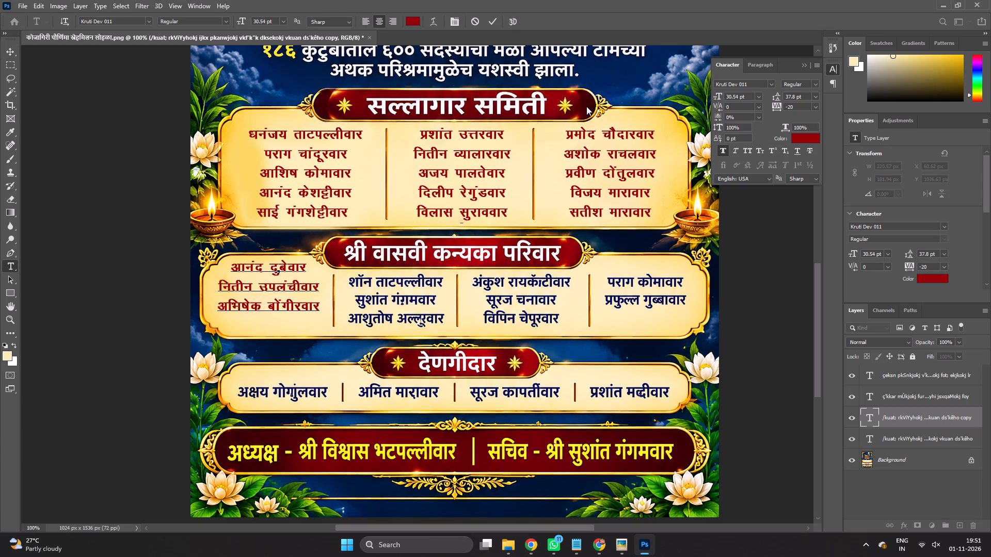
click(495, 21)
key(v)
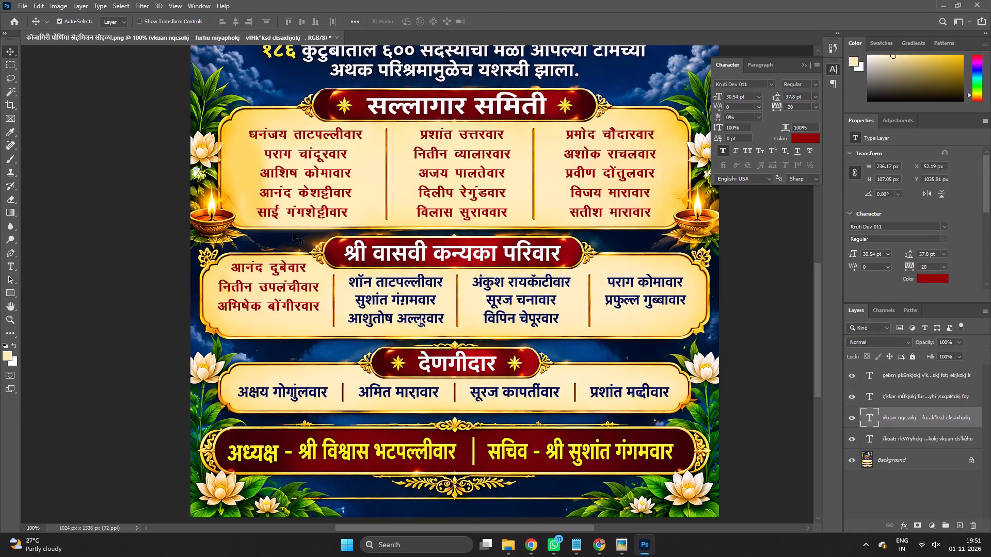
drag(286, 283, 289, 293)
click(410, 303)
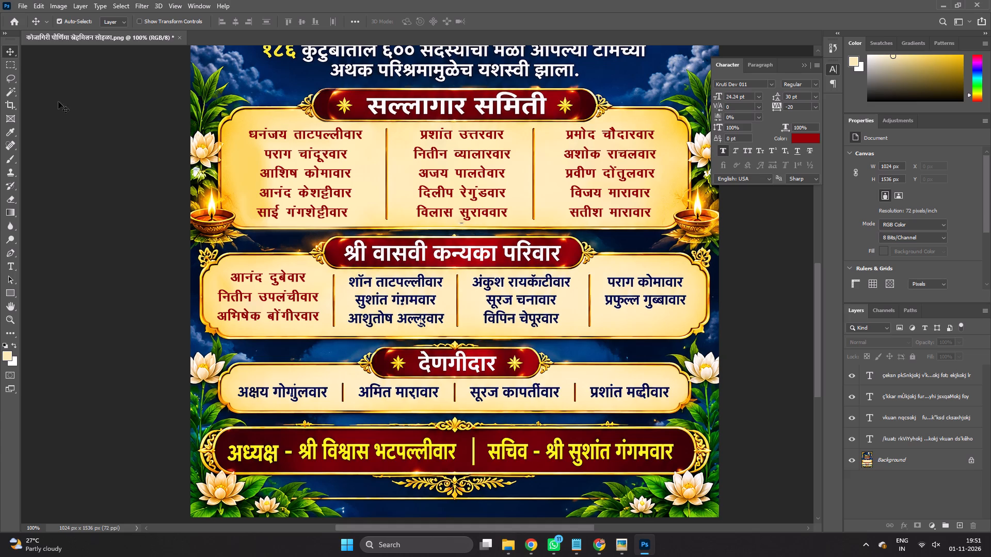
Content-Aware fill the second-column names, an area about 216 by 104 px, on the Background layer and deselect.
click(14, 65)
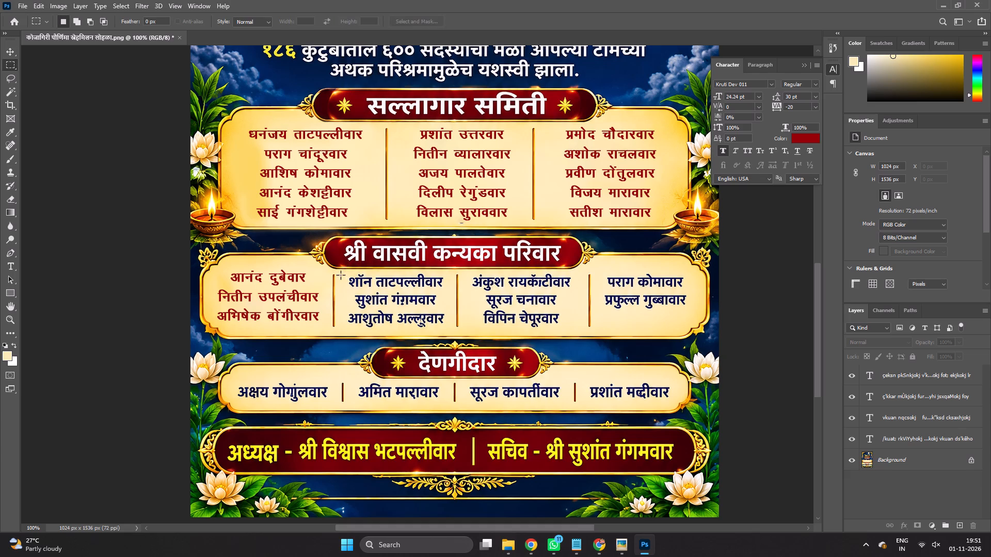
drag(341, 275, 451, 330)
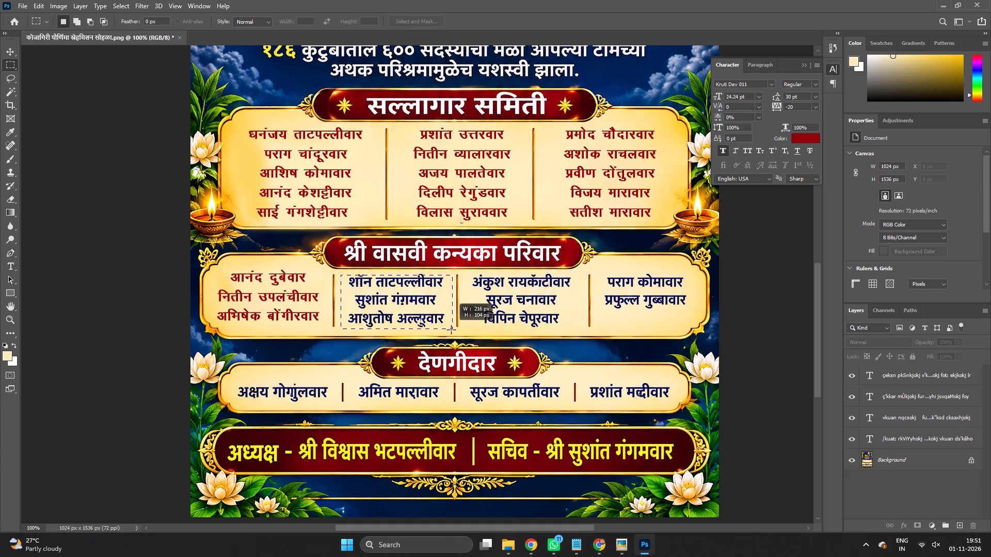
drag(451, 330, 451, 330)
click(442, 319)
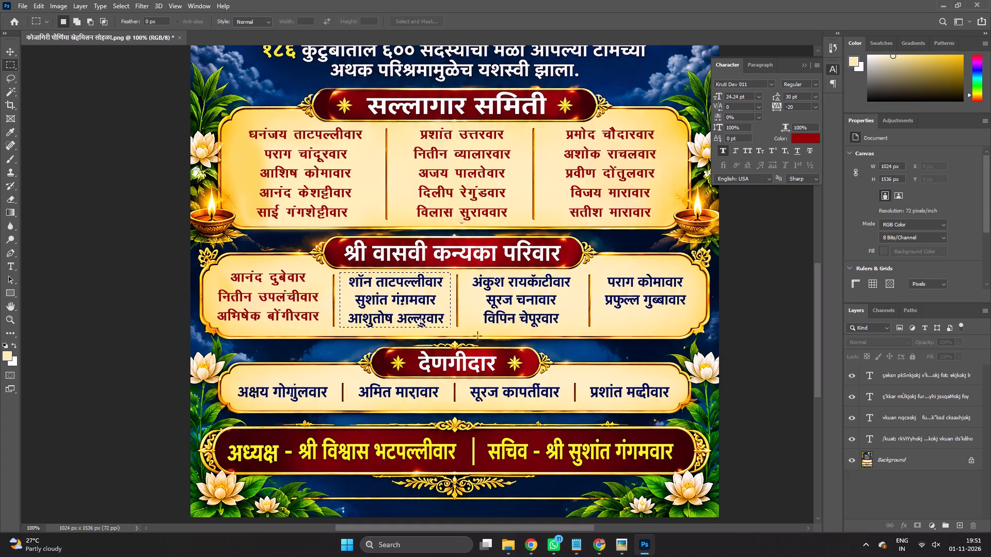
click(905, 456)
key(shift+F5)
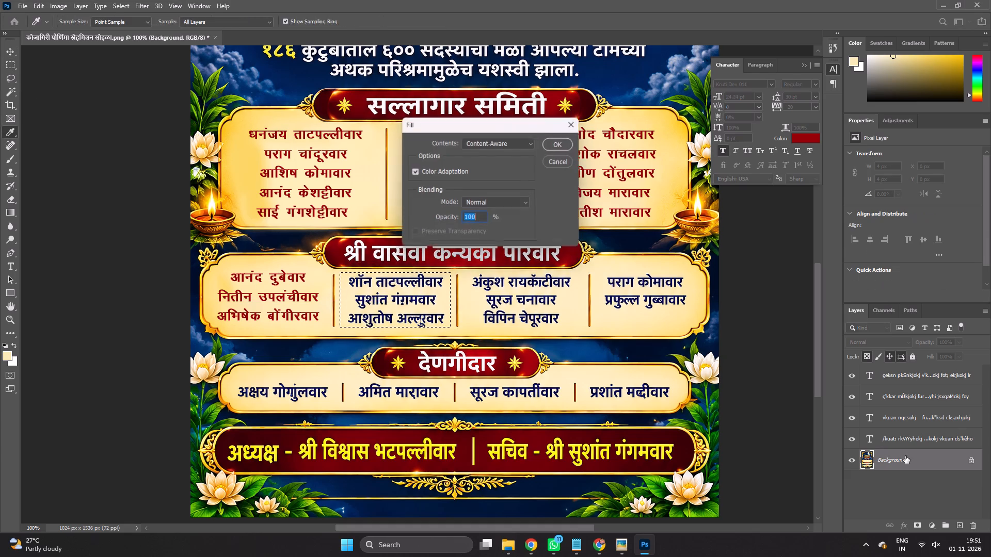
key(Return)
key(ctrl+d)
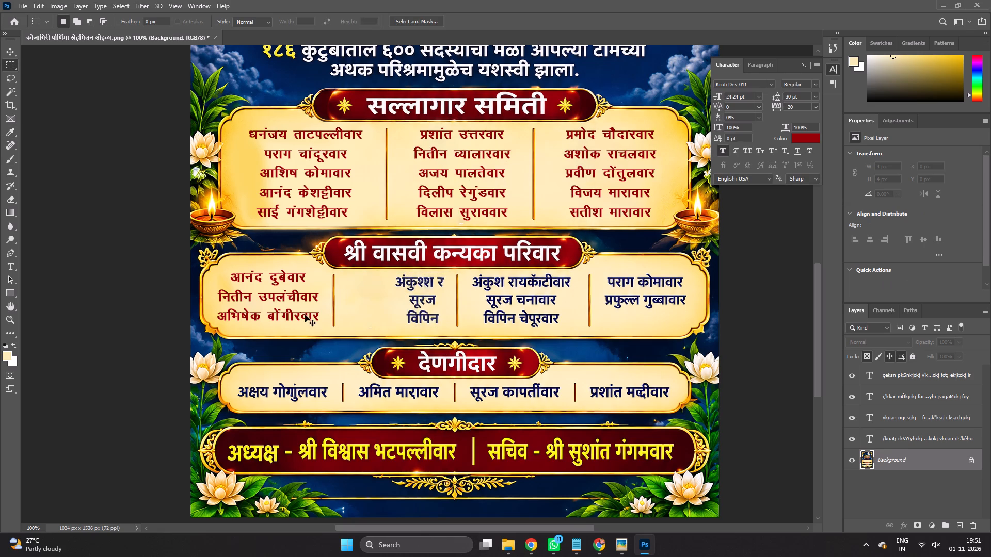
Apply a Content-Aware fill to the leftover name fragments in the second column.
drag(391, 271, 445, 330)
key(shift+F5)
key(Return)
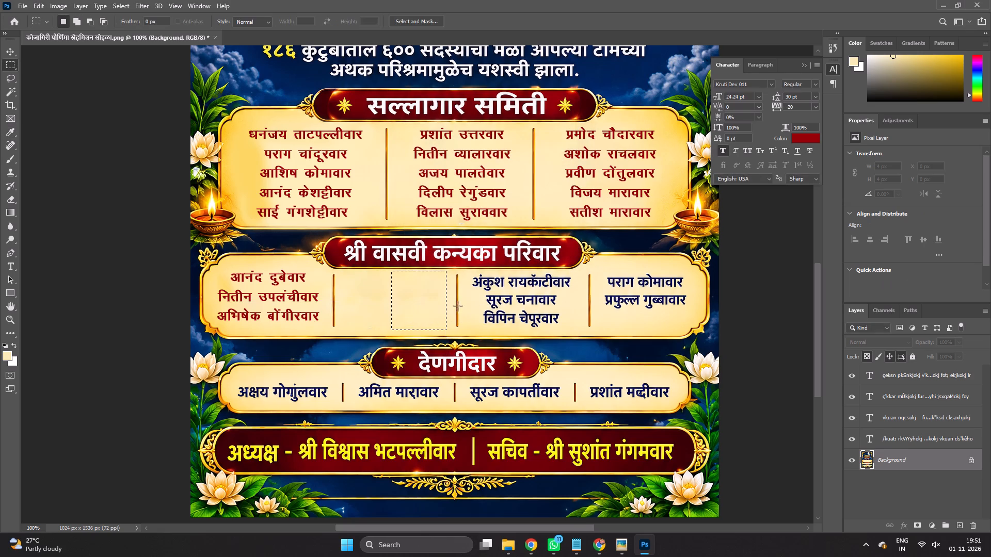
Remove the three third-column names, an area about 212 by 109 px, with a Content-Aware fill.
drag(469, 273, 577, 329)
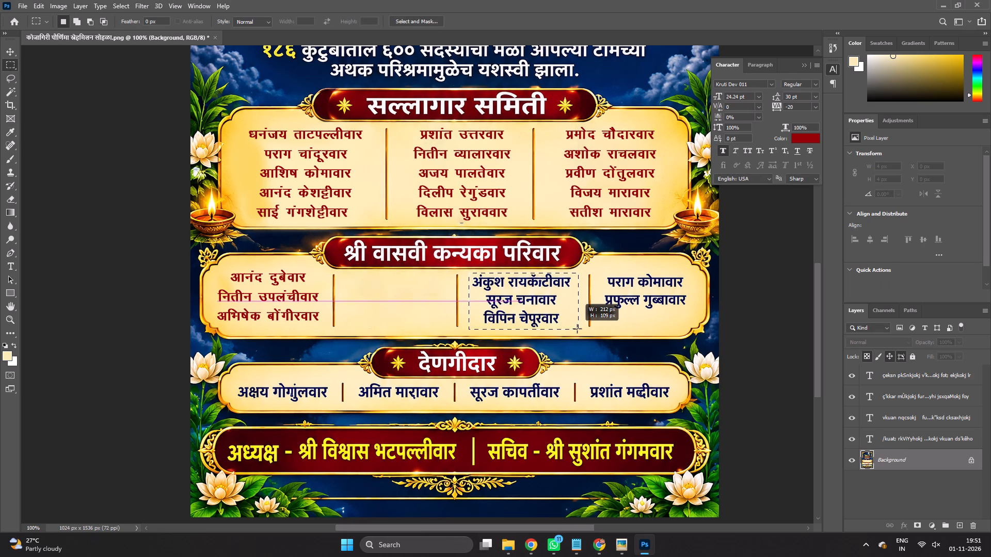
drag(577, 329, 578, 330)
click(562, 316)
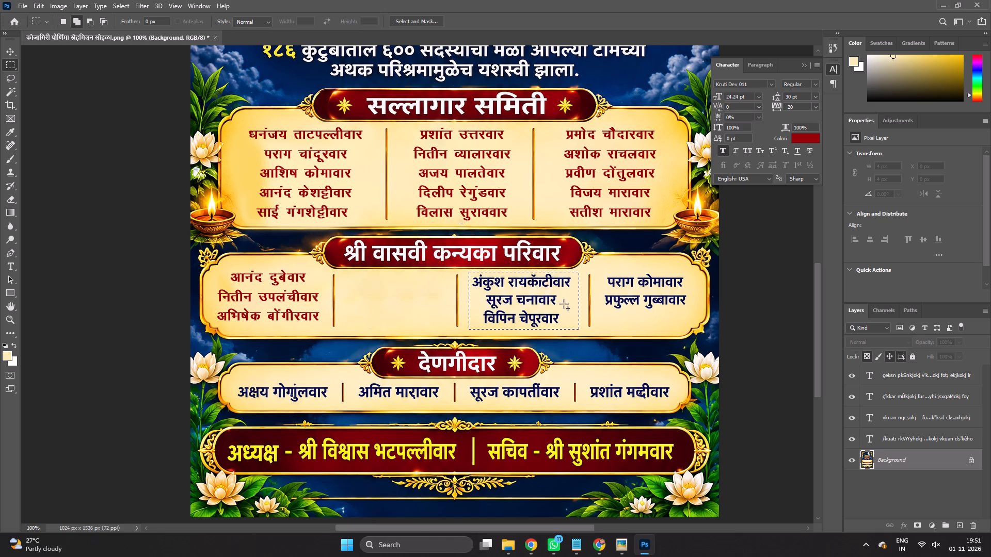
key(shift+F5)
key(Return)
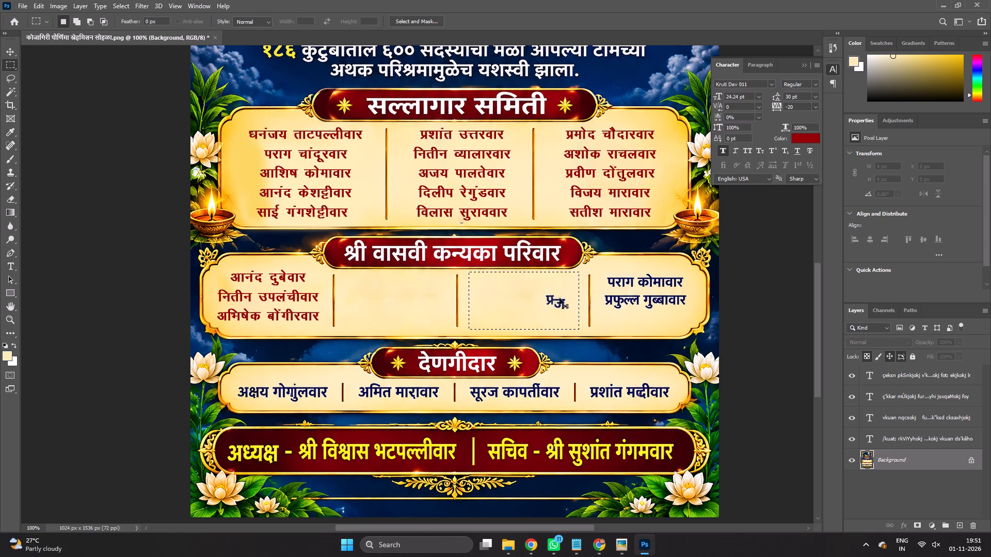
Apply a Content-Aware fill to the leftover letters in the third column.
key(ctrl+d)
drag(526, 290, 570, 325)
key(shift+F5)
key(Return)
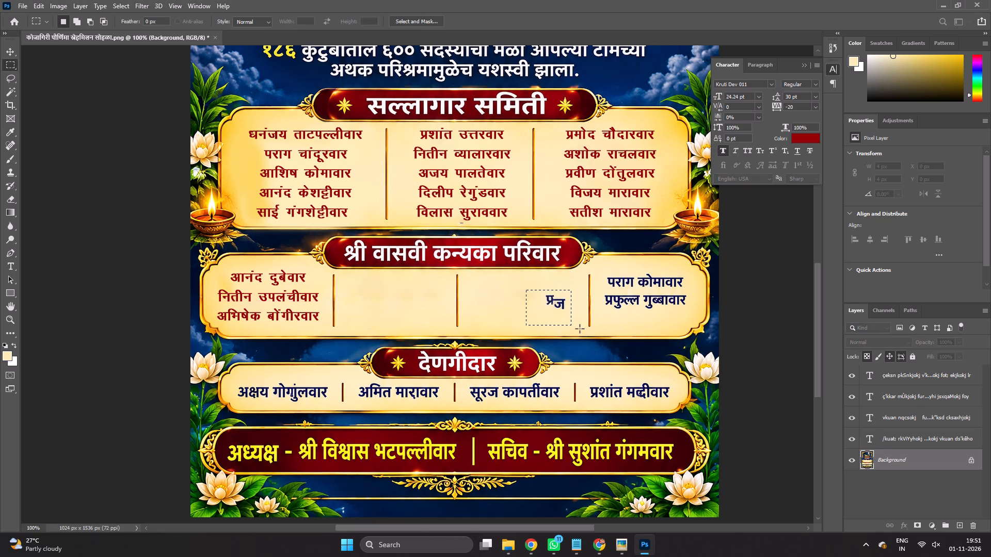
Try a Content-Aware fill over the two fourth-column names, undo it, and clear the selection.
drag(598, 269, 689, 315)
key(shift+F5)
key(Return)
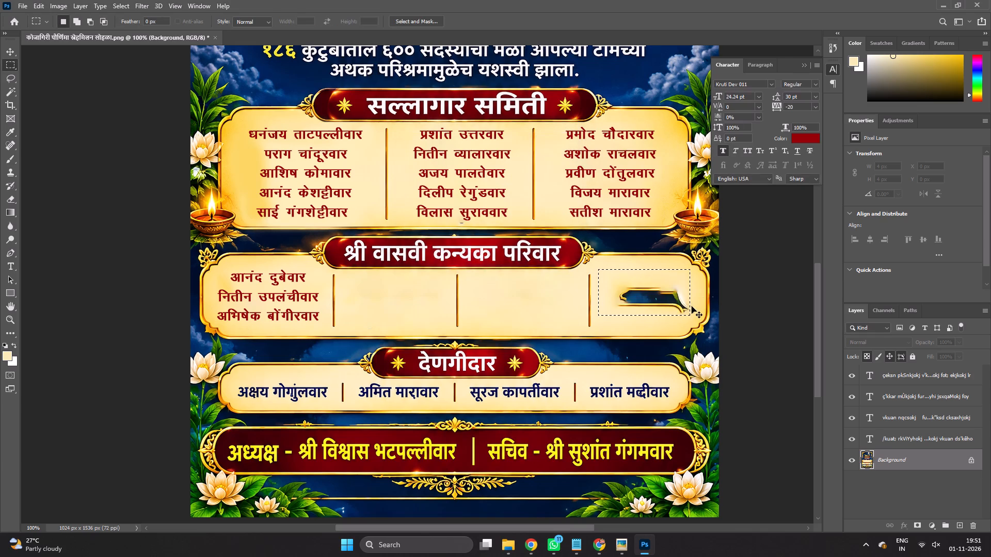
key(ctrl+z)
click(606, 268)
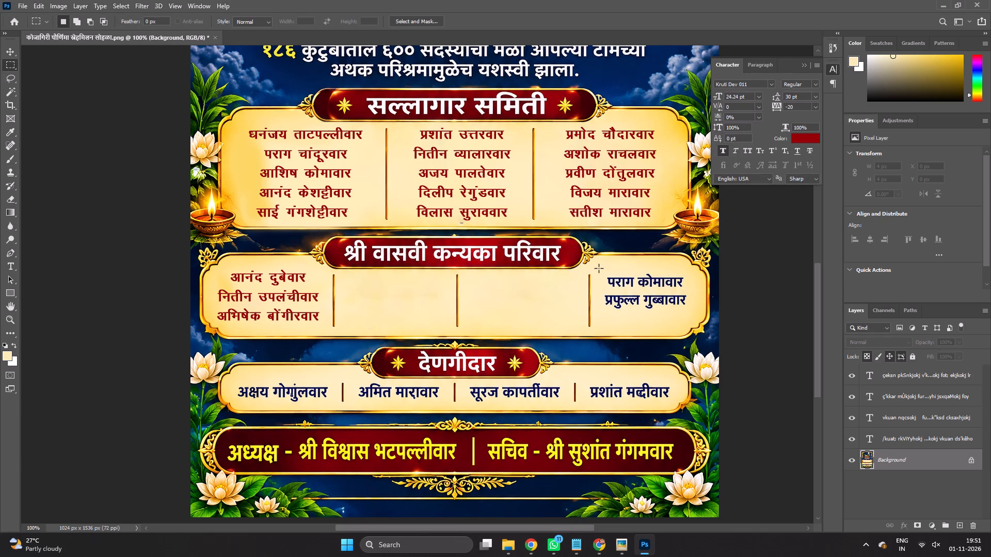
Reselect the two fourth-column names with a slightly taller area and remove them with a Content-Aware fill.
drag(599, 269, 688, 318)
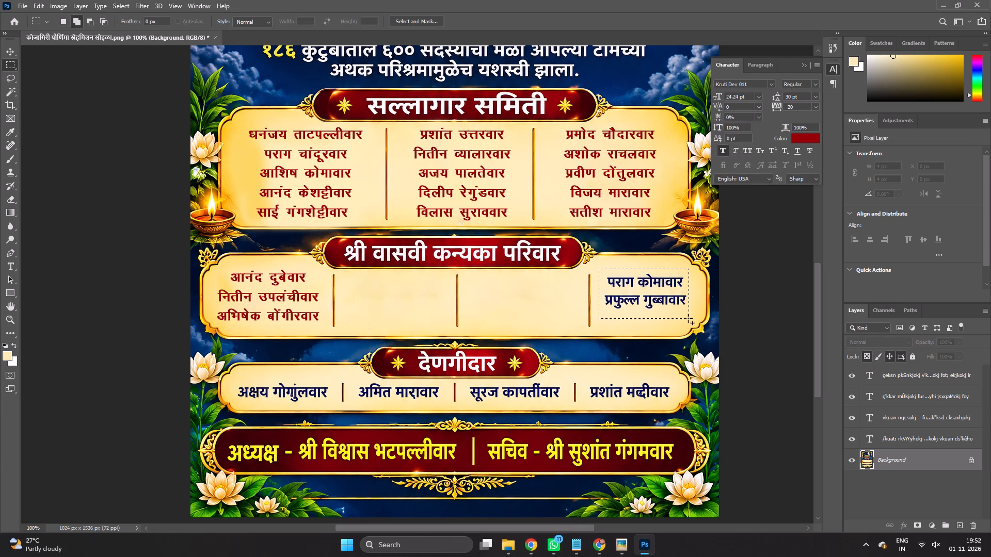
key(shift+F5)
key(Return)
Duplicate the first-column names text layer into the second column of the श्री वासवी कन्यका परिवार panel.
key(v)
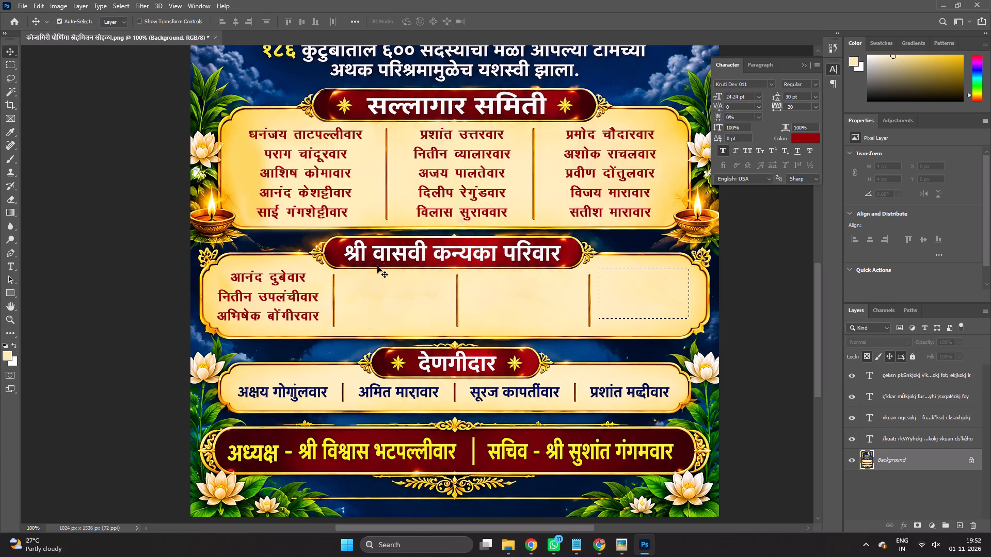
click(277, 294)
alt+drag(274, 294, 397, 297)
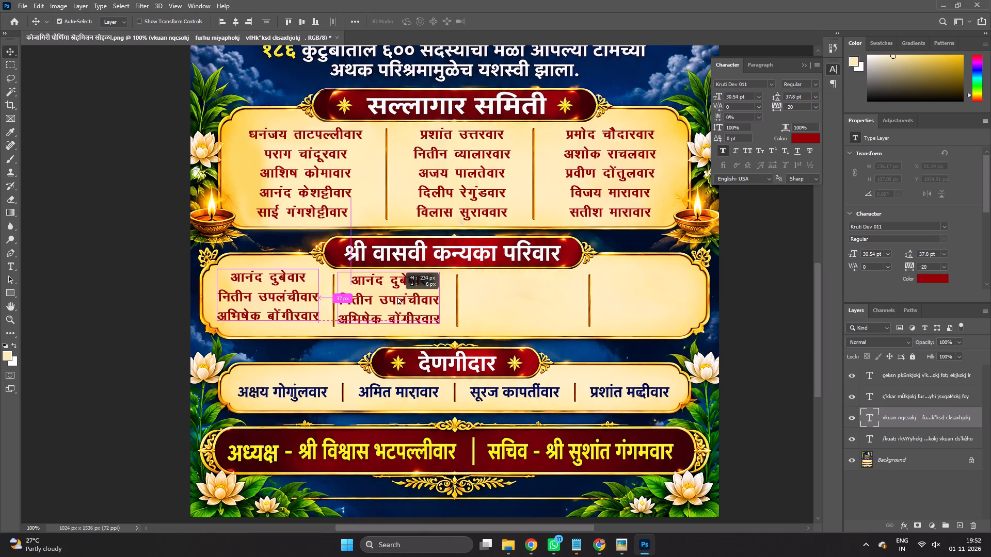
alt+drag(397, 297, 400, 297)
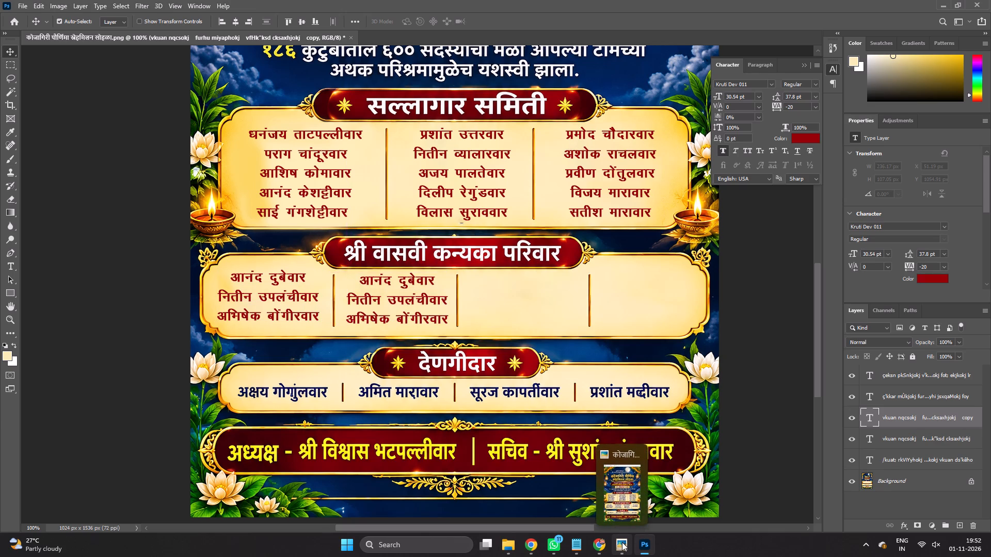
In the Notepad list, copy the fourth to sixth names under the श्री वासवी कन्यका परिवार heading.
click(573, 540)
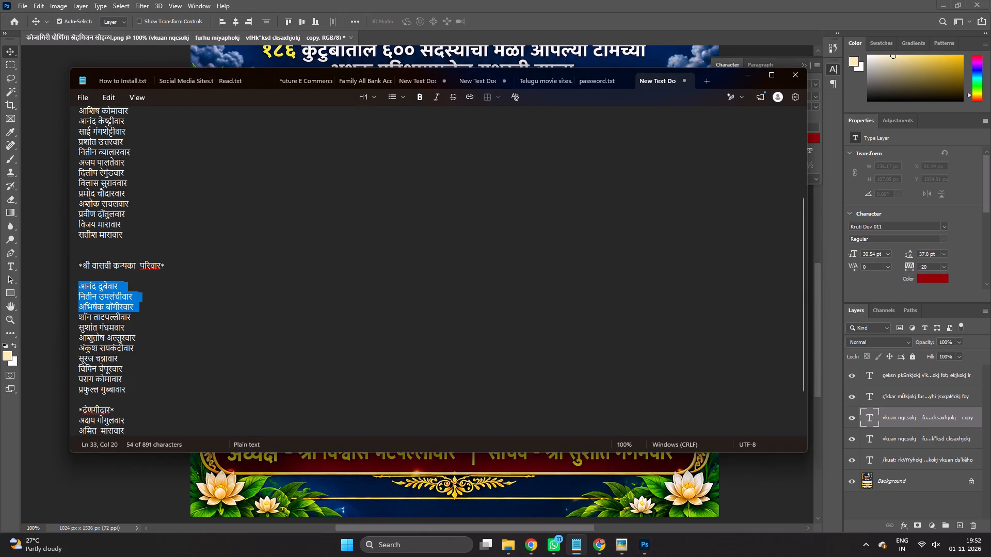
drag(80, 317, 140, 336)
key(ctrl+c)
key(ctrl+c)
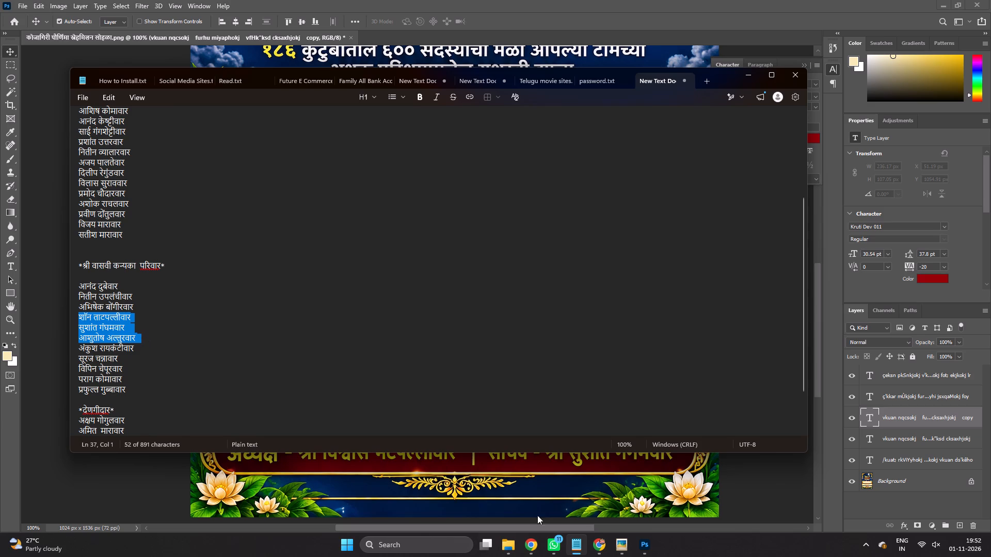
key(ctrl+c)
Convert the three copied names to KrutiDev in the Chrome converter, copy the result, and minimize the browser.
click(536, 539)
drag(334, 162, 231, 122)
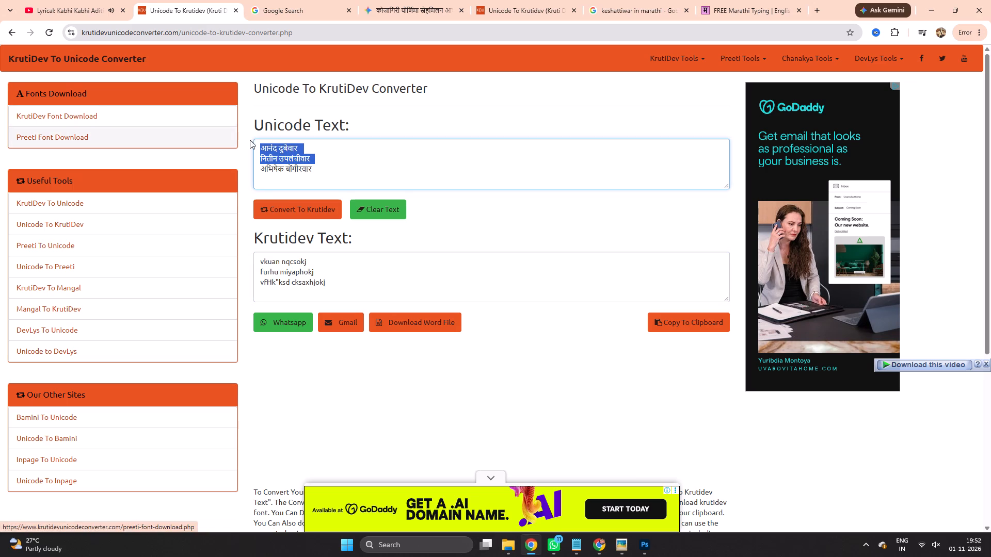
drag(324, 172, 167, 100)
key(ctrl+v)
drag(388, 290, 222, 214)
key(ctrl+c)
key(ctrl+c)
key(ctrl+c)
click(937, 0)
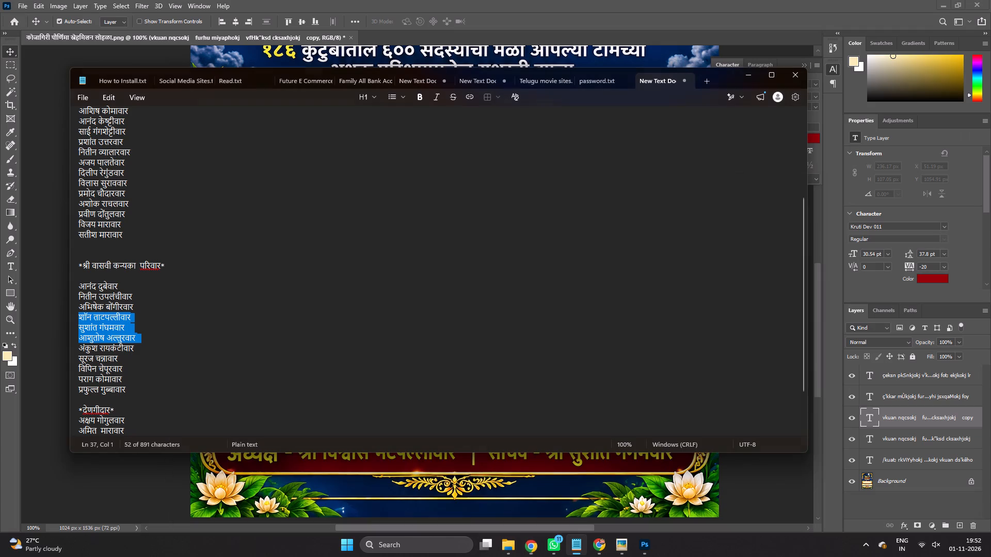
Switch to Photoshop and replace the duplicated second-column names with the copied KrutiDev text.
click(638, 547)
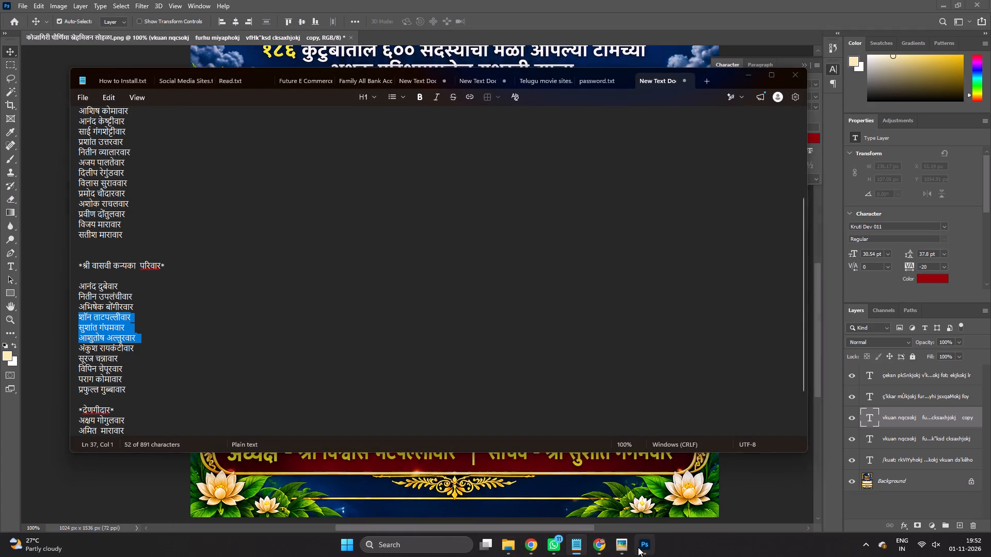
double_click(369, 296)
key(ctrl+v)
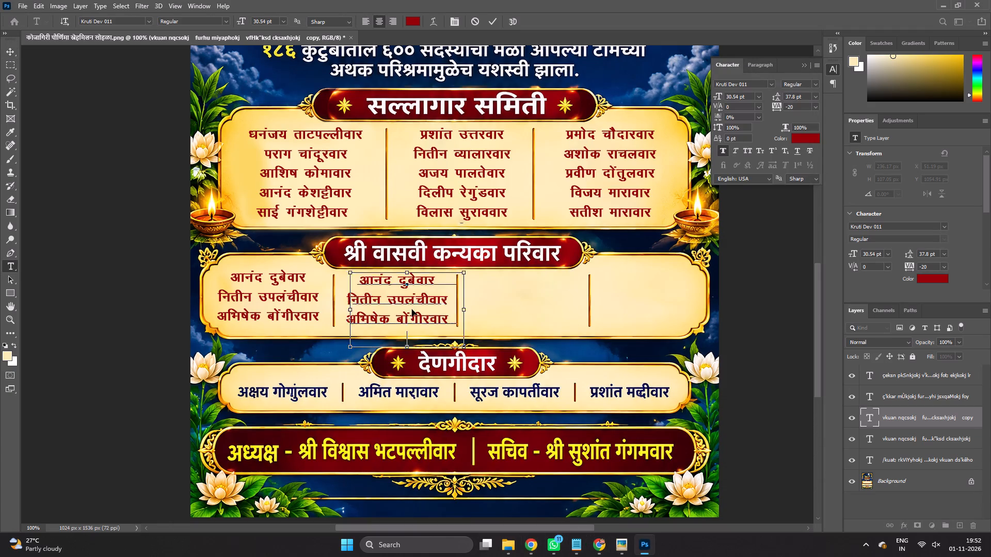
Remove the stray leading spaces from the three pasted second-column lines, keeping one name per line, and commit the text.
click(359, 282)
key(BackSpace)
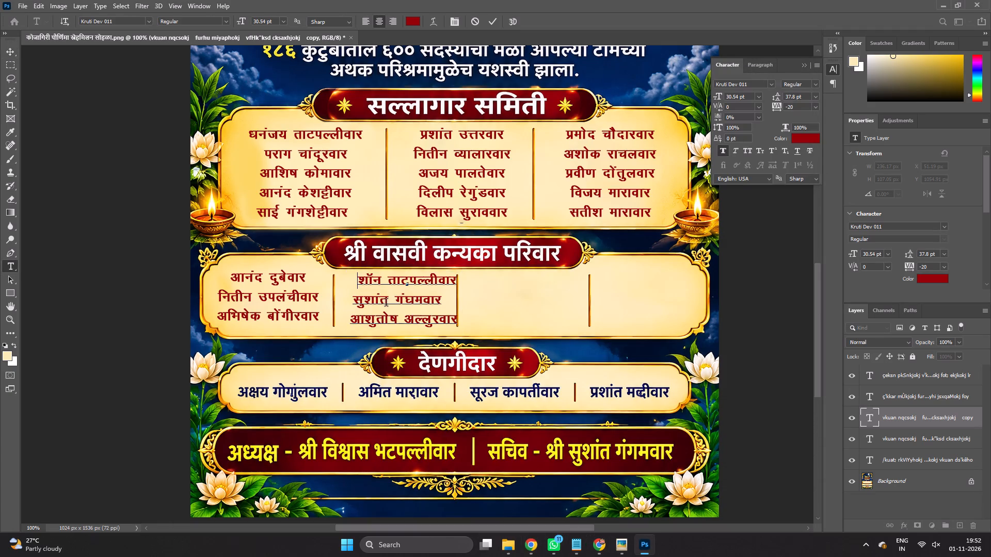
key(BackSpace)
click(354, 300)
key(BackSpace)
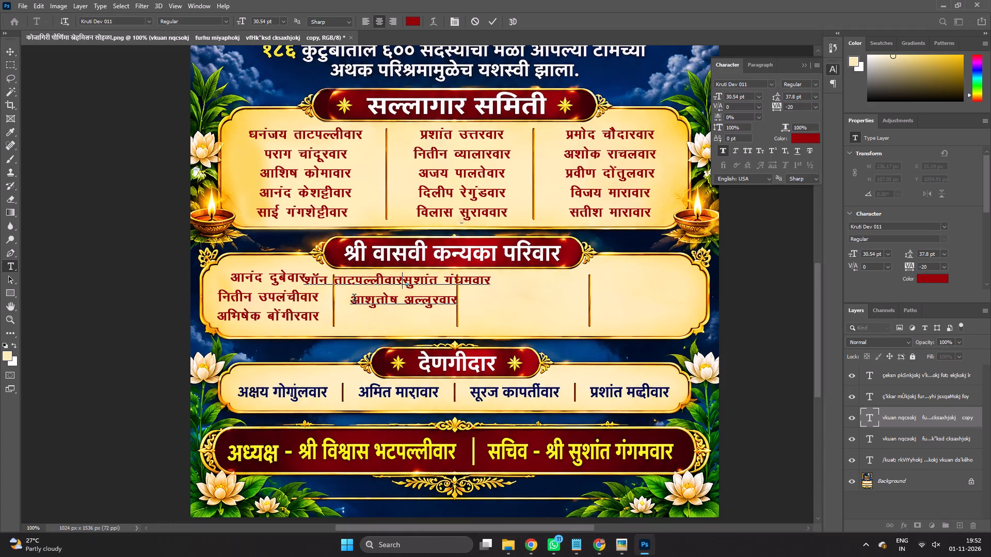
key(Return)
click(353, 319)
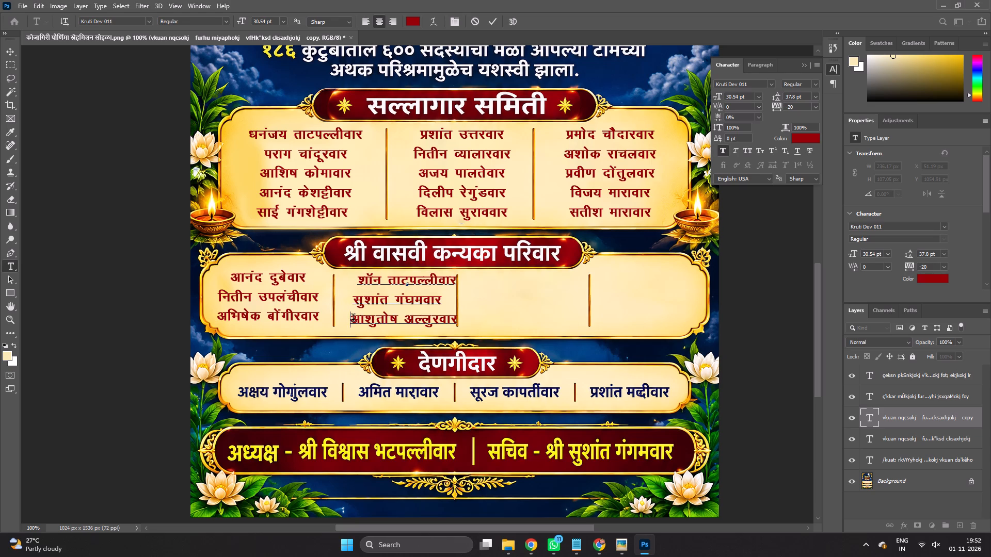
key(BackSpace)
key(BackSpace)
key(BackSpace)
key(BackSpace)
key(Return)
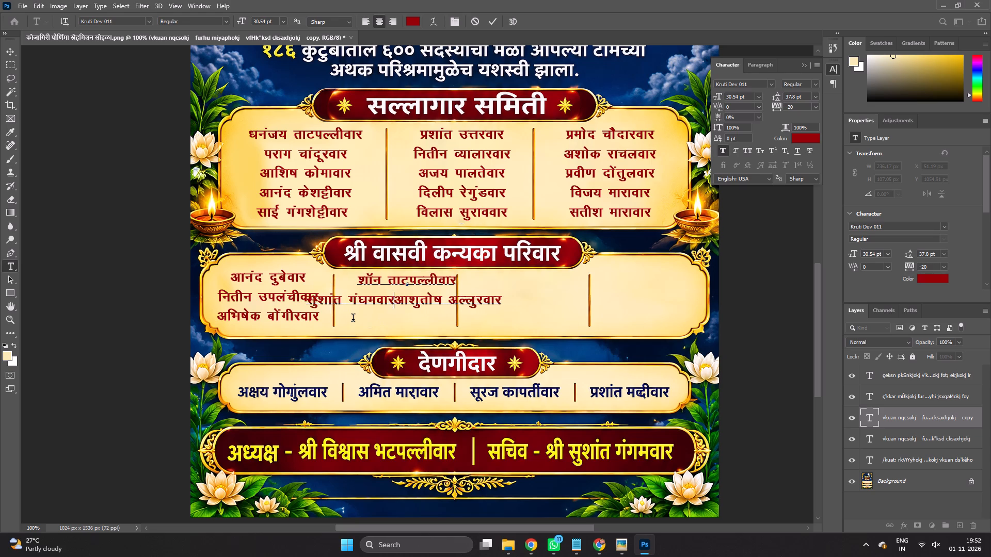
click(497, 20)
Move the second-column names about 20 px left and 6 px up, level with the first-column names.
drag(416, 305, 406, 304)
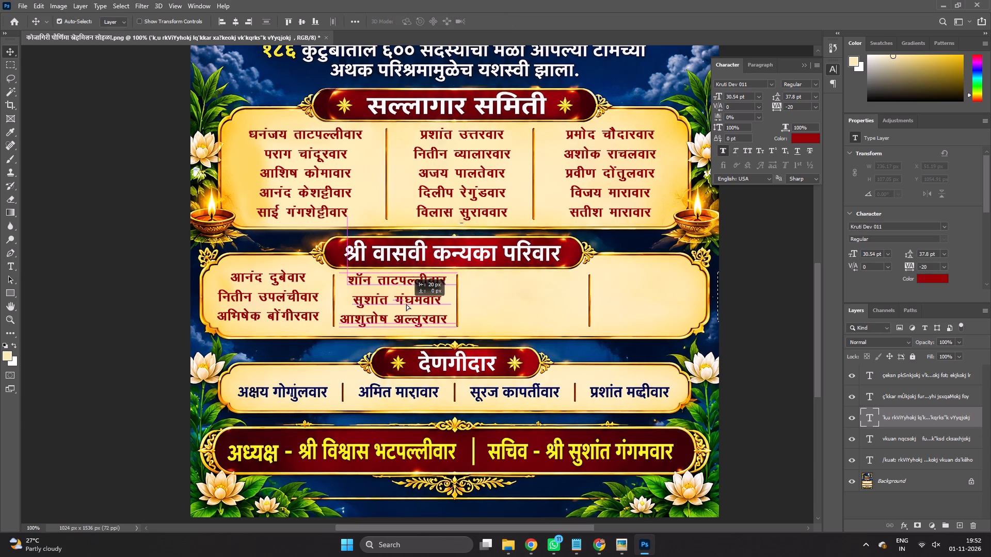
drag(406, 304, 407, 303)
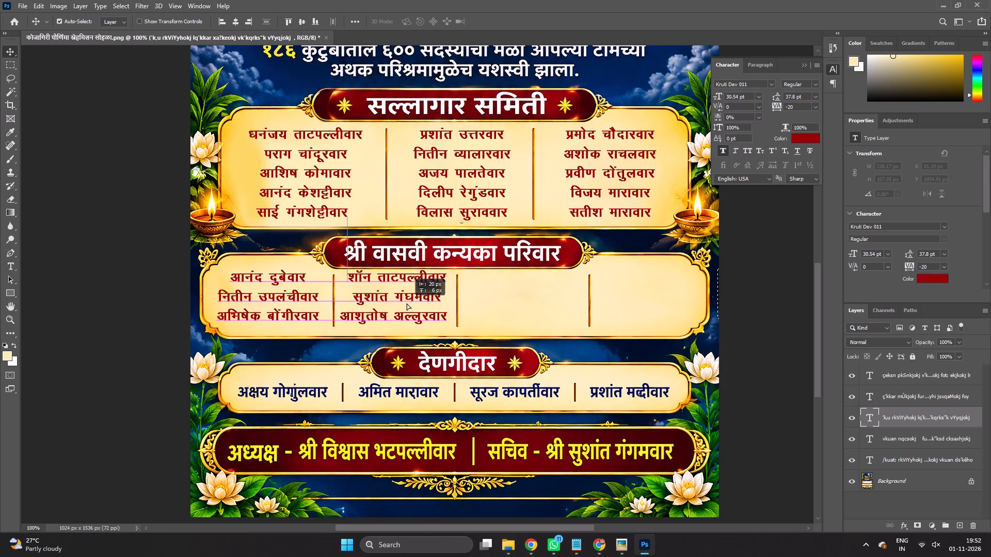
drag(407, 303, 407, 304)
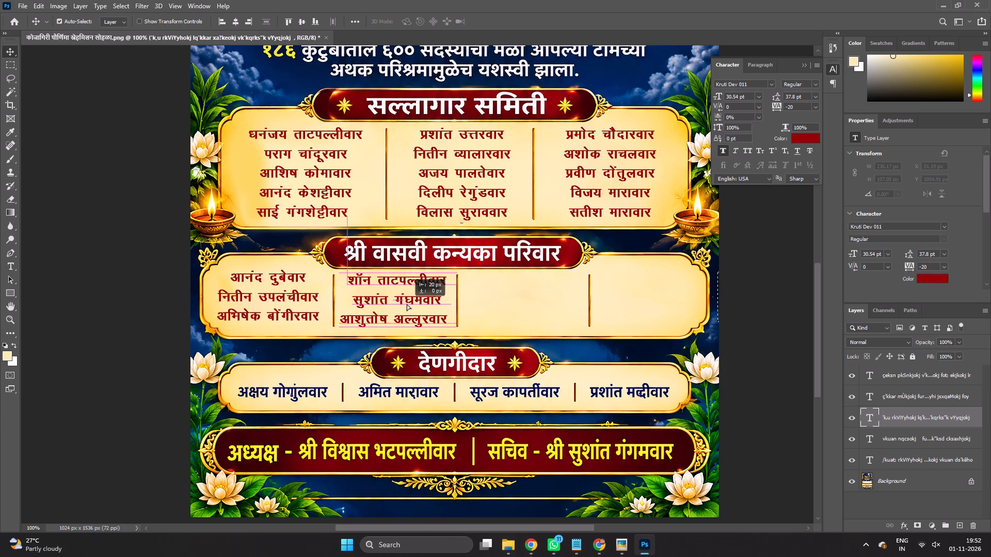
drag(407, 304, 407, 302)
click(553, 301)
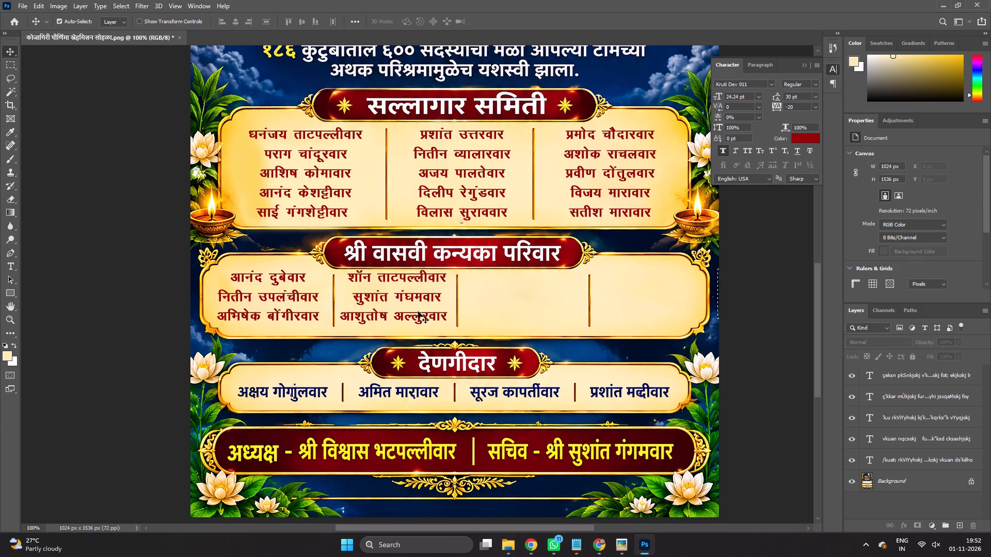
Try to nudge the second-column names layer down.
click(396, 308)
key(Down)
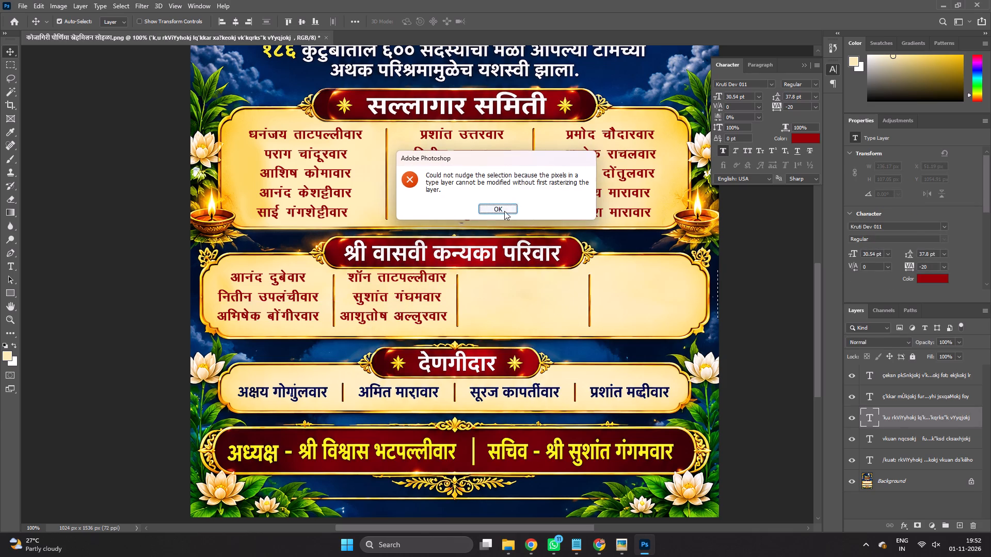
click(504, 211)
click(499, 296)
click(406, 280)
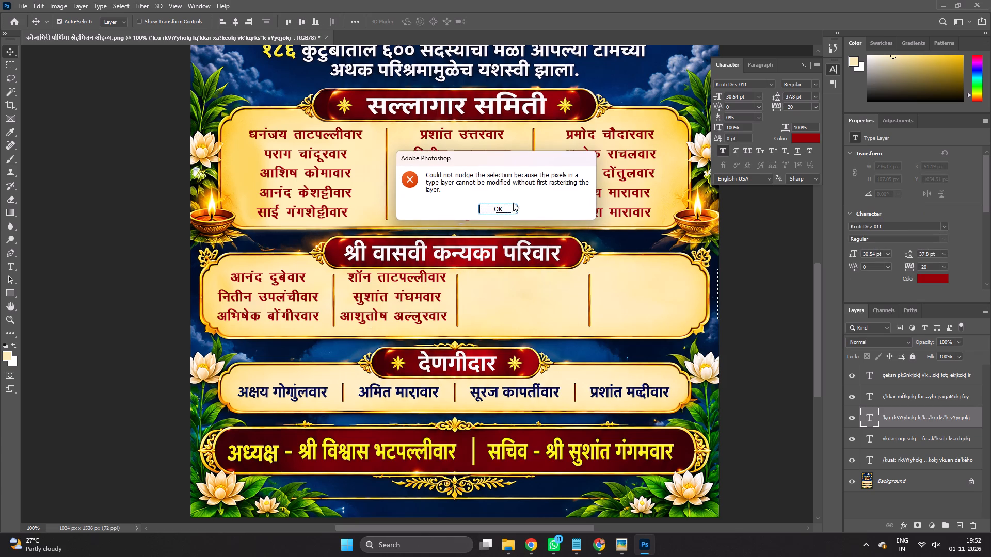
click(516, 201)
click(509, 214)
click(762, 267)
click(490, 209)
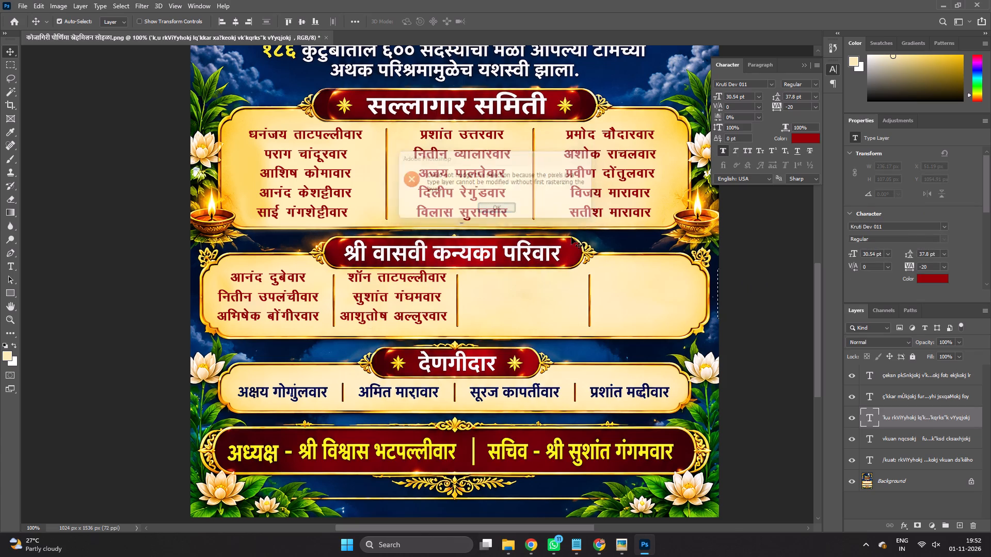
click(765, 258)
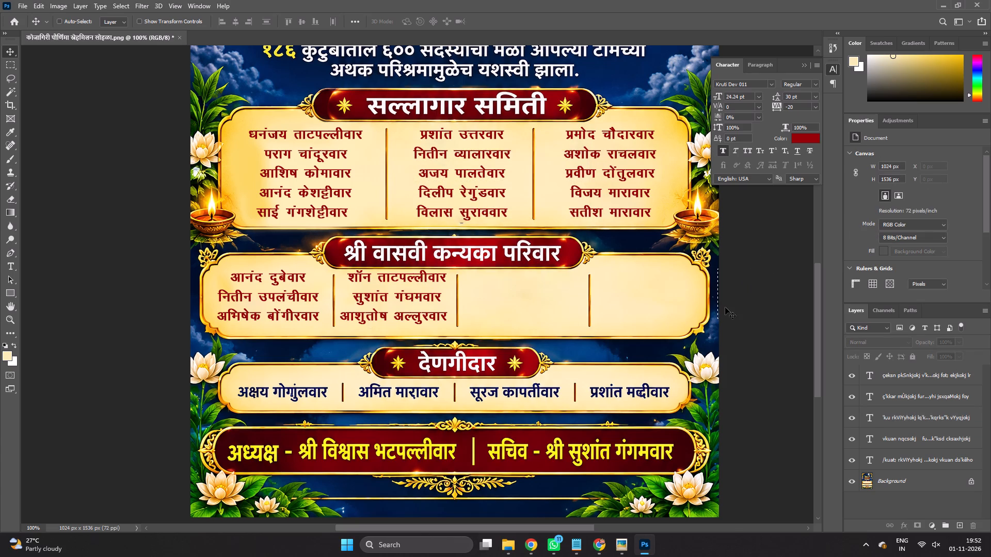
Clear the active pixel selection and nudge the second-column names layer down 3 px.
key(ctrl+d)
click(415, 296)
key(Down)
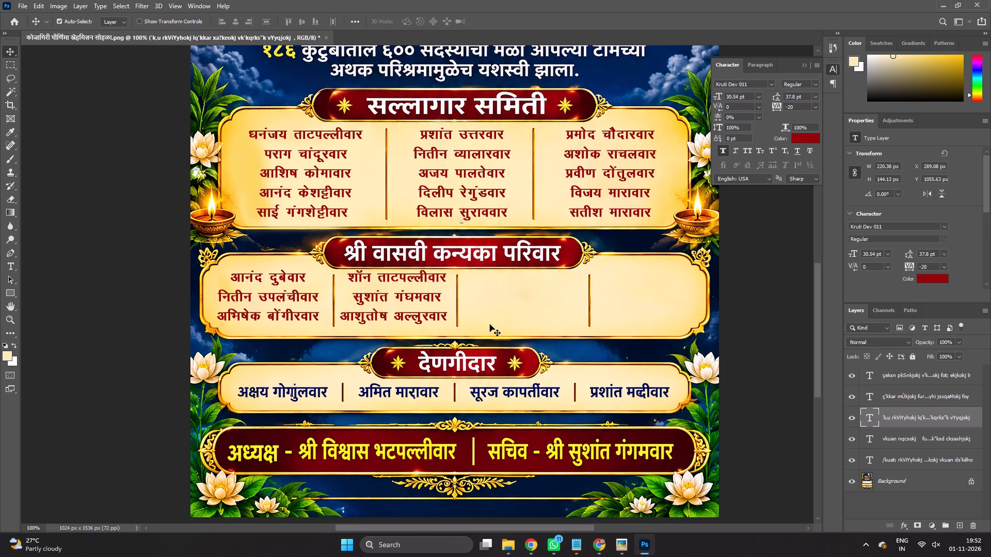
key(Down)
key(Down)
click(390, 309)
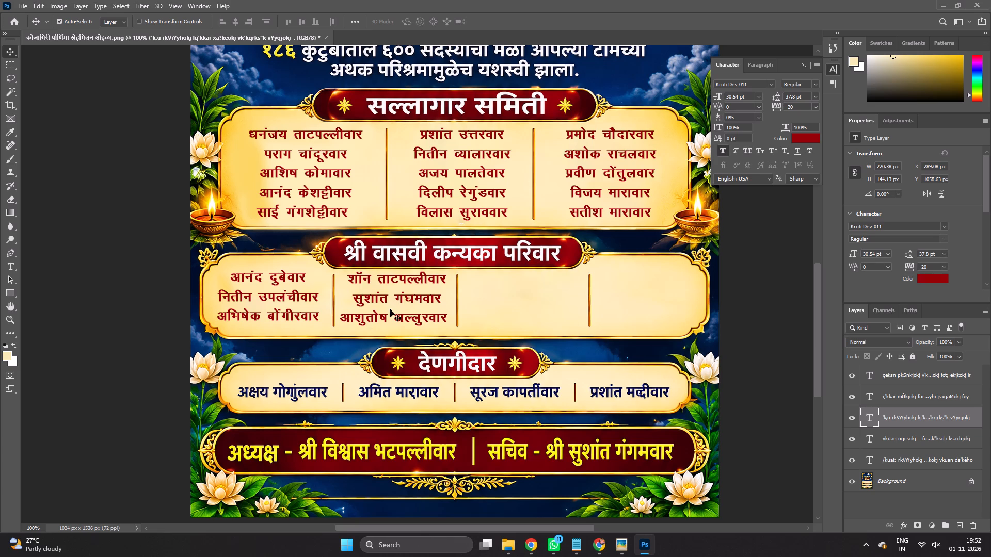
Duplicate the second-column names layer into the third column, nudging the copy a net 6 px down and 2 px left.
alt+drag(404, 298, 534, 297)
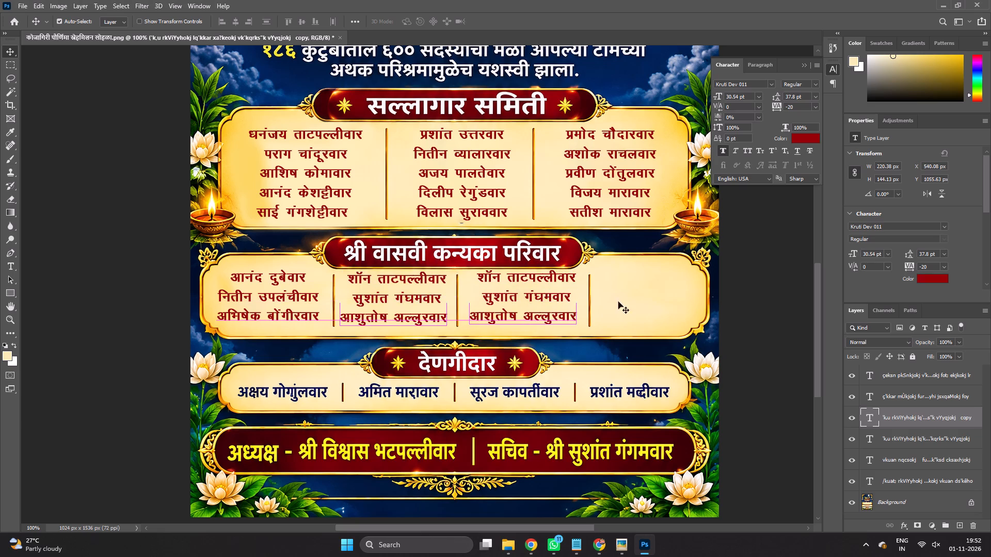
key(Down)
key(Down)
key(Down)
key(Down)
key(Down)
key(Down)
key(Down)
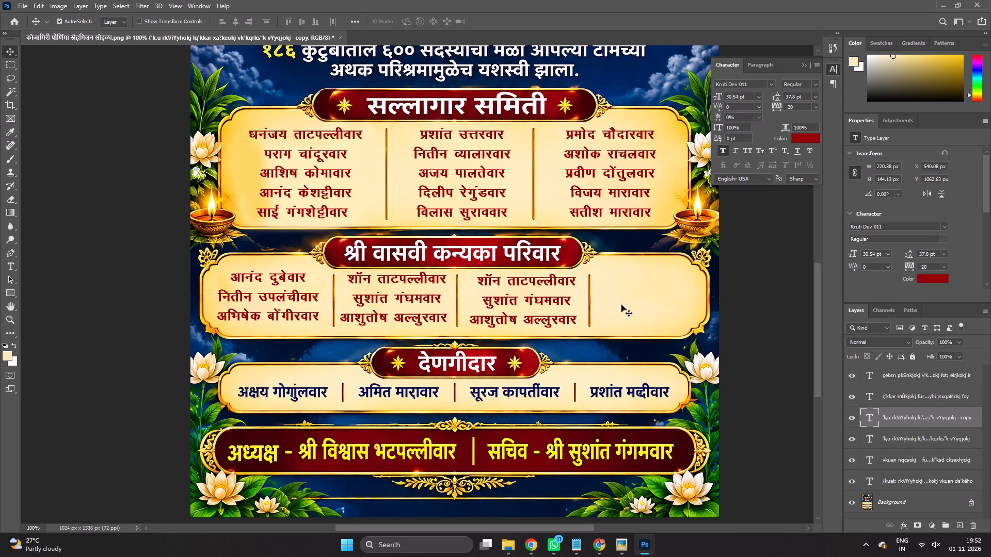
key(Left)
key(Left)
key(Up)
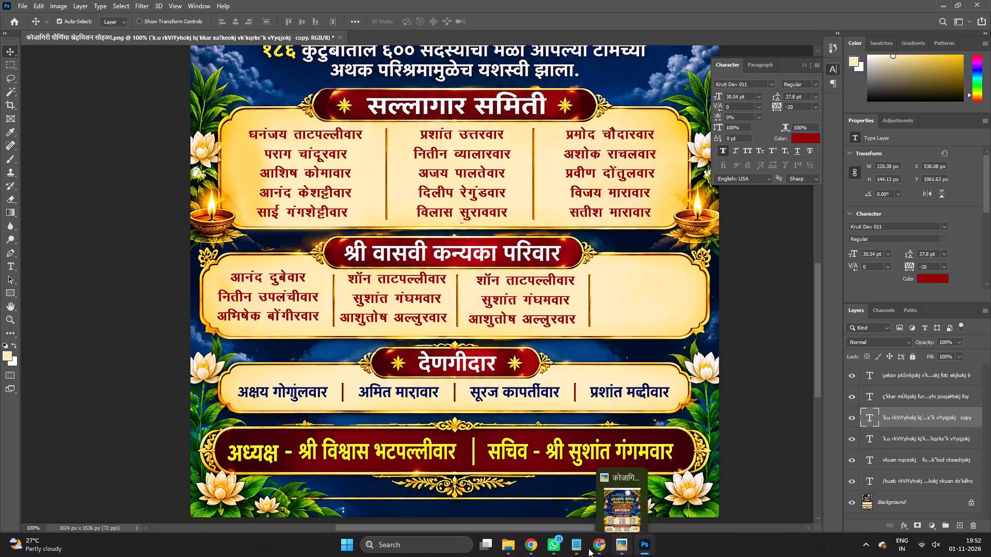
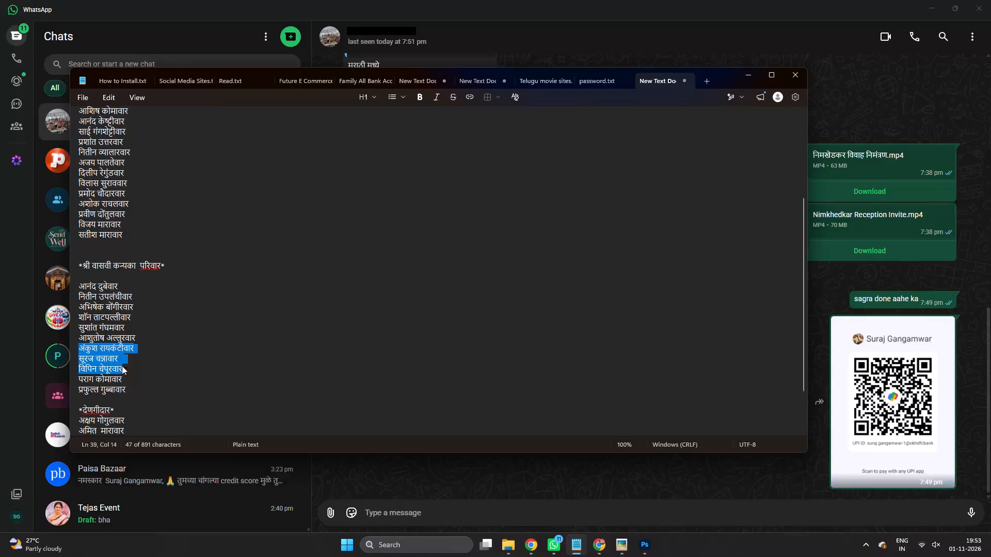
Copy the three highlighted names from the notes, convert them to KrutiDev in the browser converter, and copy the converted text.
right_click(105, 352)
click(163, 340)
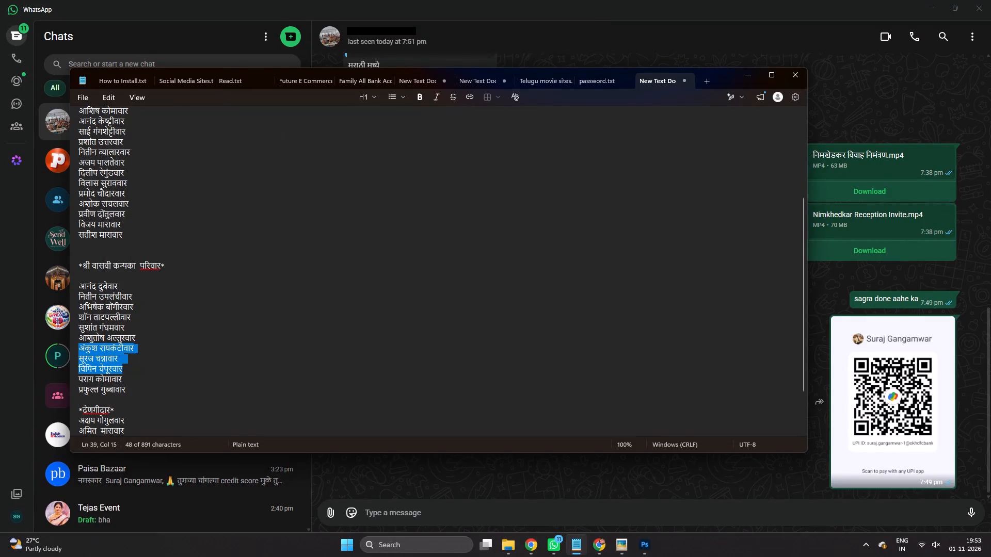
click(530, 546)
drag(327, 173, 136, 118)
key(ctrl+v)
drag(348, 292, 149, 218)
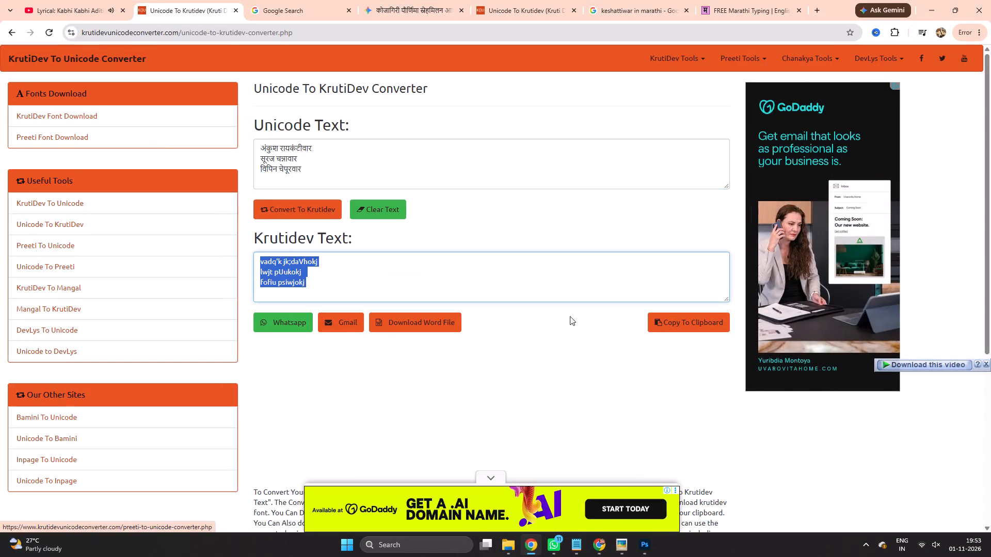
key(ctrl+c)
key(ctrl+c)
key(ctrl+c)
click(928, 13)
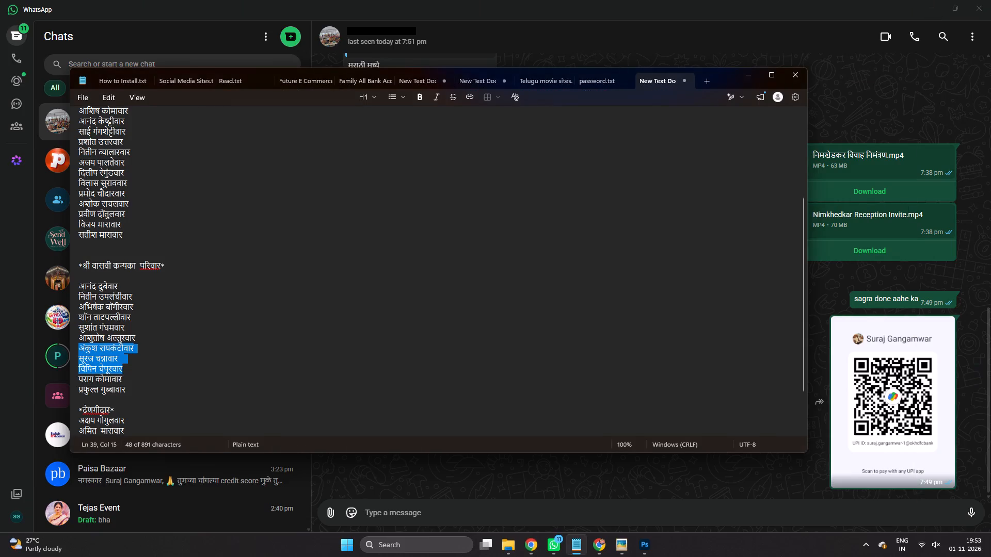
In Photoshop, replace the third-column copy's text with the converted names and fix the line breaks so the three lines are centred.
click(650, 546)
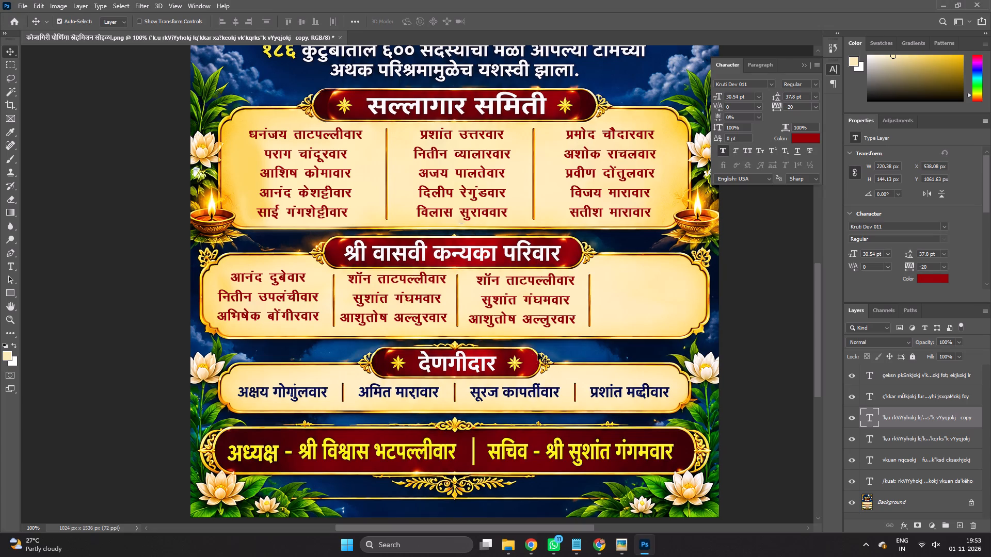
double_click(518, 289)
key(ctrl+v)
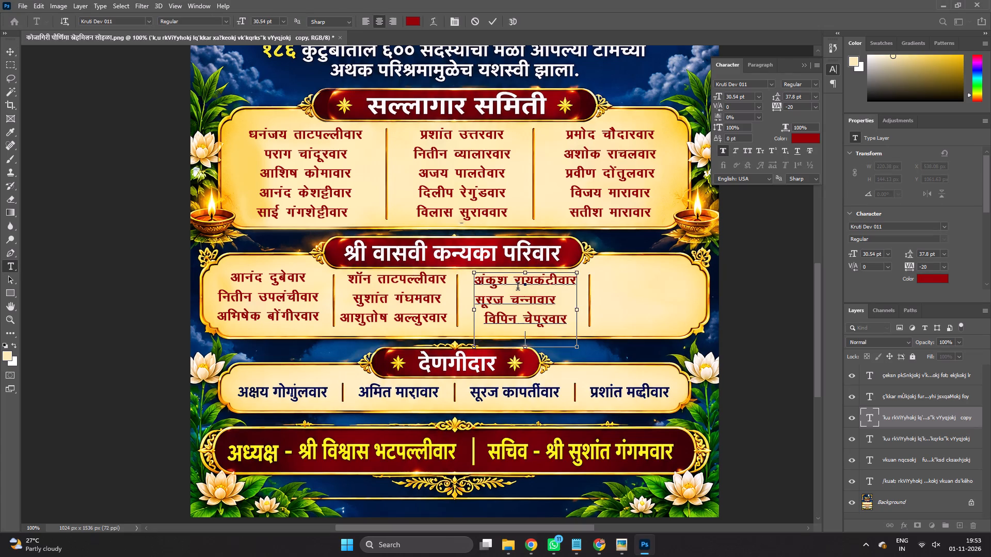
click(485, 319)
key(BackSpace)
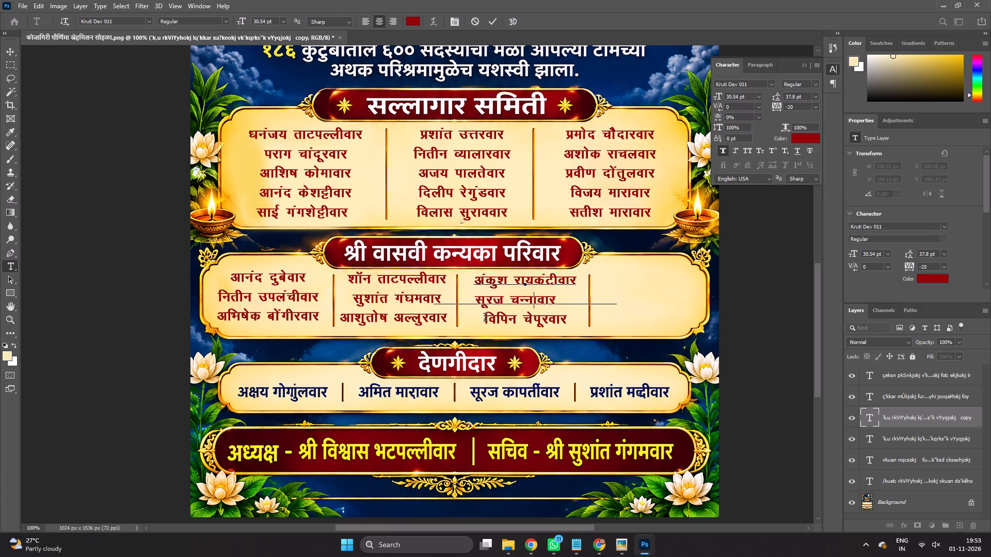
key(BackSpace)
key(BackSpace)
key(BackSpace)
key(Return)
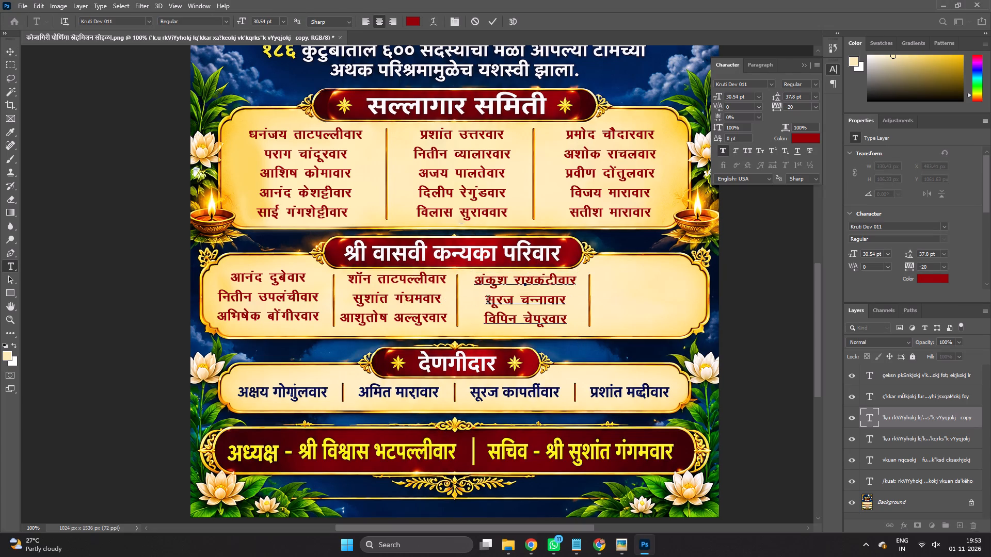
click(487, 301)
key(BackSpace)
key(BackSpace)
key(ctrl+z)
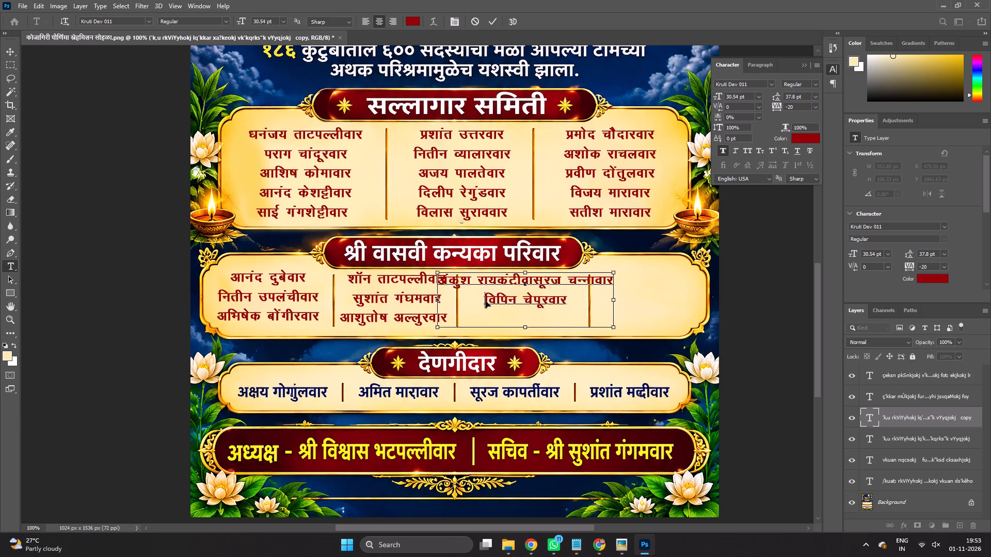
click(493, 21)
Duplicate the third-column names layer into the fourth column, about 238 px right and 2 px down.
click(525, 298)
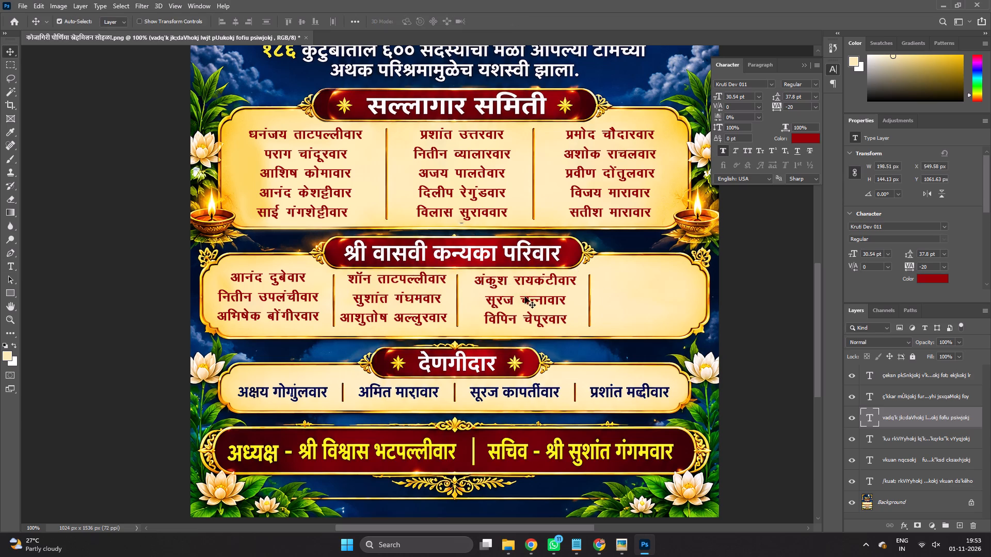
alt+drag(518, 297, 638, 298)
Copy the last two श्री वासवी कन्यका परिवार names from the notes, convert them to KrutiDev in the browser, and copy the result.
click(581, 547)
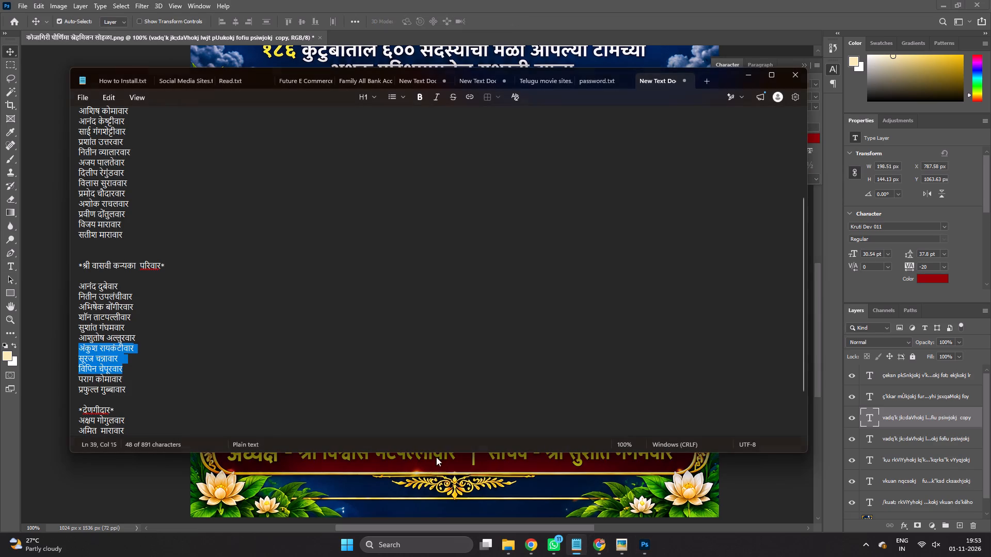
drag(134, 391, 76, 381)
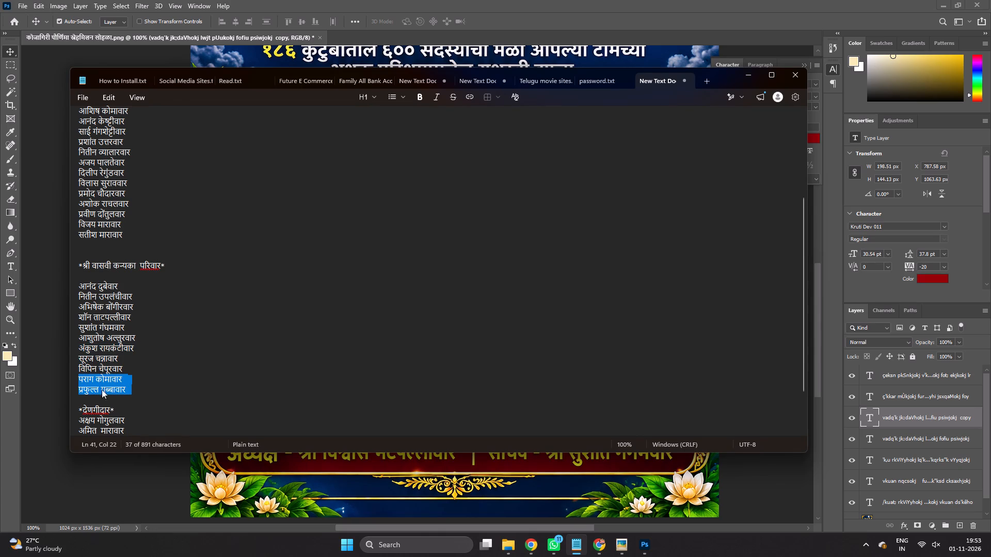
key(ctrl+c)
key(ctrl+c)
key(ctrl+c)
key(ctrl+c)
click(532, 546)
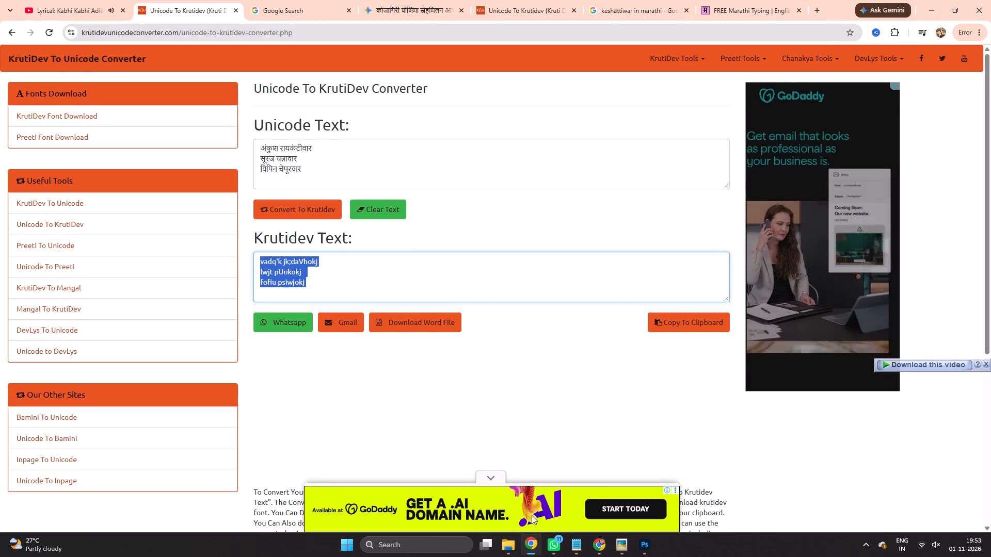
drag(325, 180, 180, 116)
key(ctrl+v)
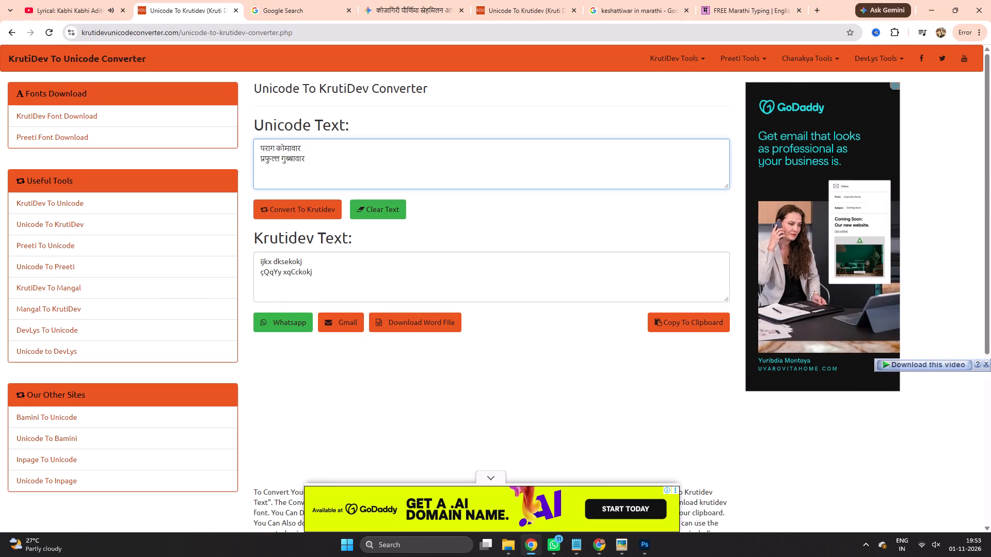
drag(356, 276, 124, 221)
key(ctrl+c)
key(ctrl+c)
key(ctrl+c)
click(936, 0)
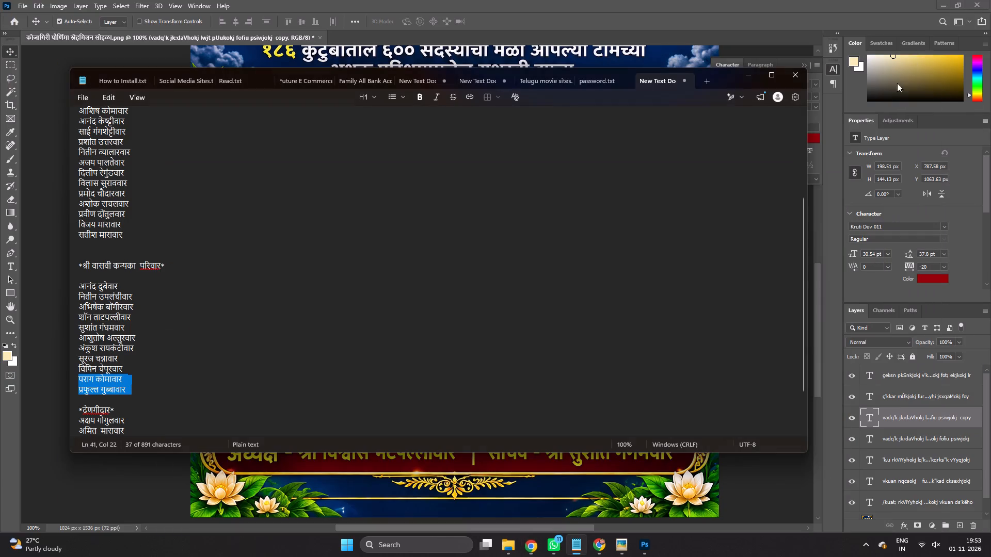
In Photoshop, replace the fourth-column copy's text with the two converted names and re-enter the line break between them.
click(648, 543)
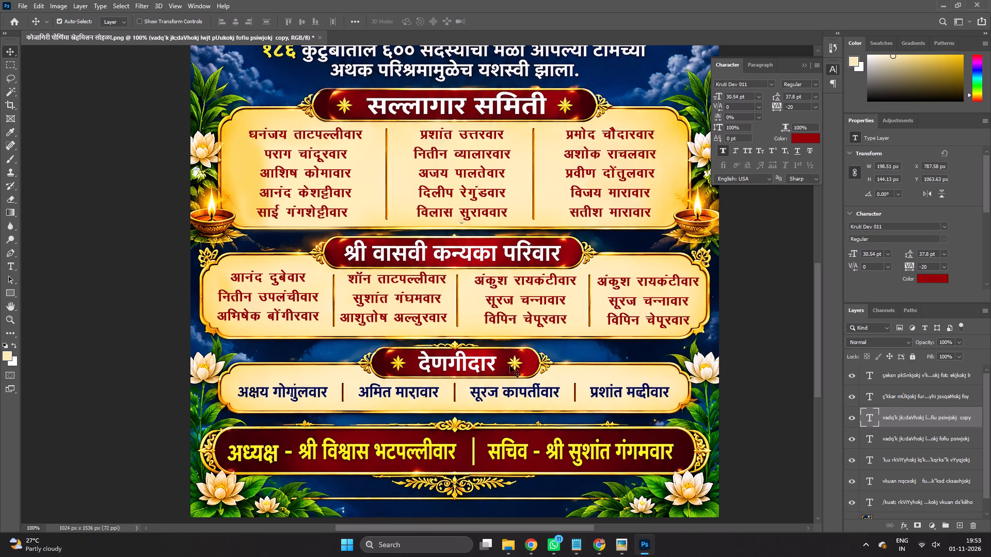
double_click(611, 309)
key(ctrl+v)
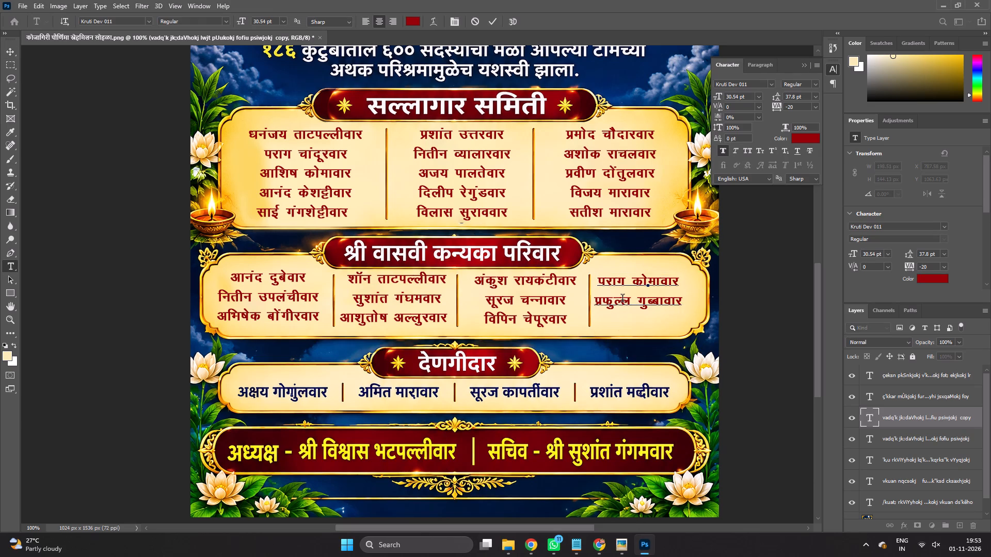
click(596, 302)
key(BackSpace)
key(BackSpace)
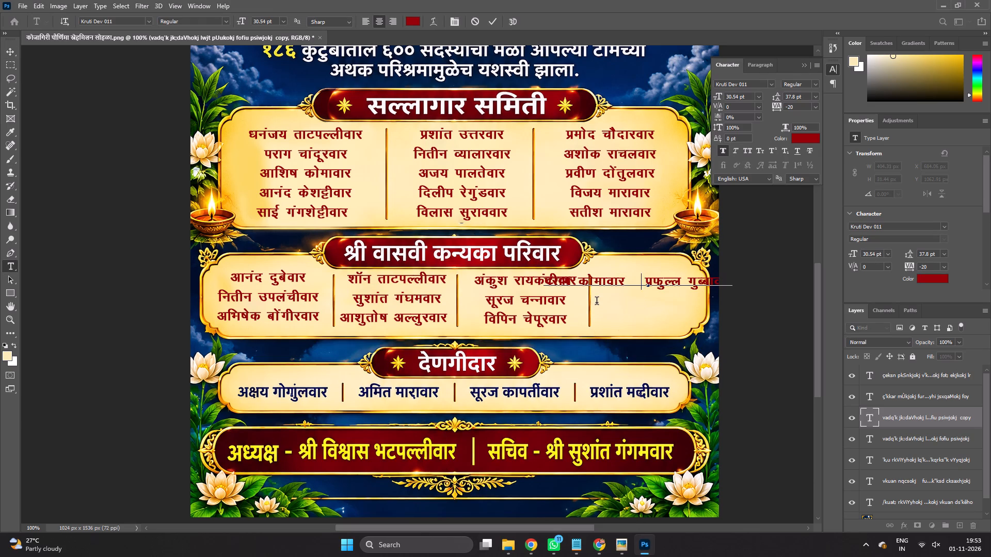
key(BackSpace)
key(BackSpace)
key(Return)
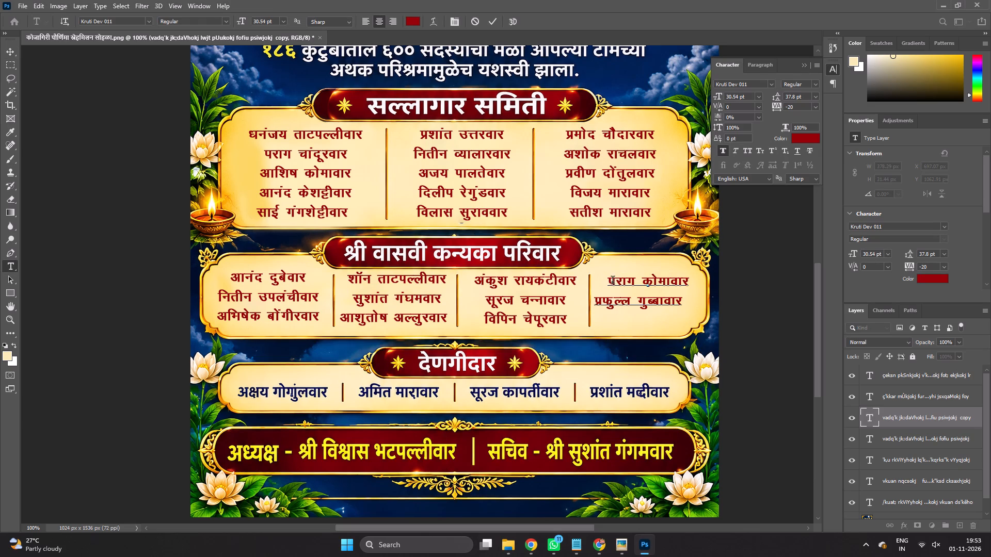
Insert four spaces before the second fourth-column name so both lines start level, and commit the text.
click(610, 281)
key(BackSpace)
key(ctrl+z)
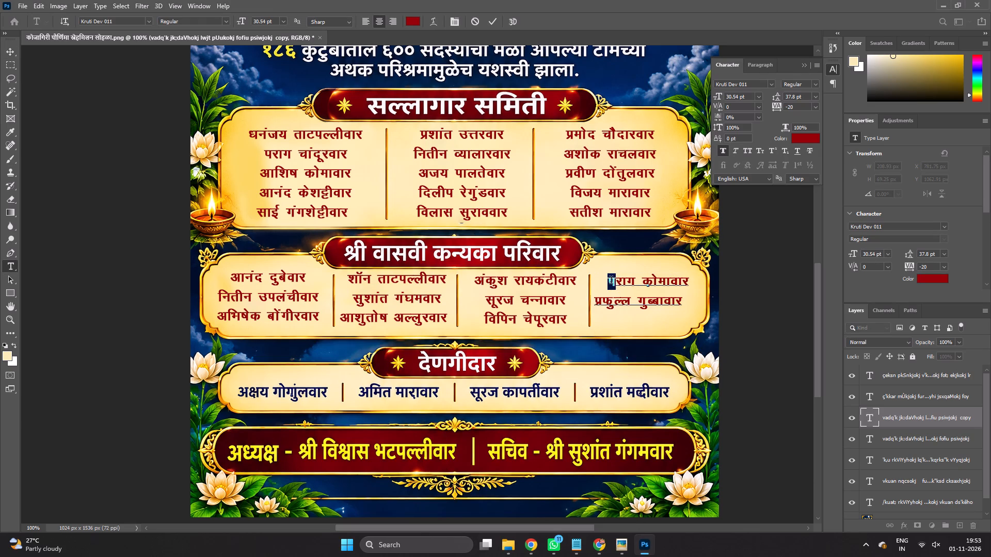
click(605, 282)
key(BackSpace)
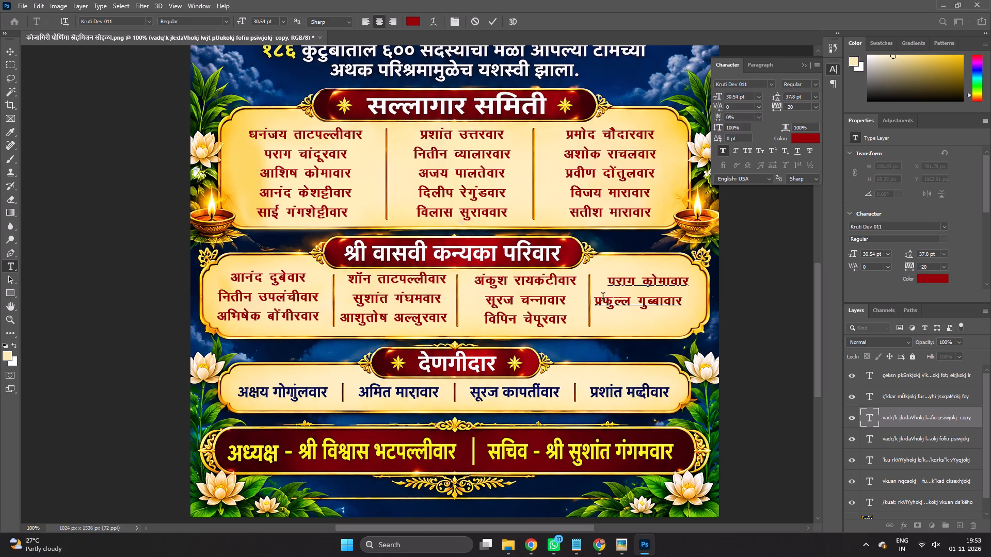
click(596, 300)
key(space)
key(space)
key(space)
key(space)
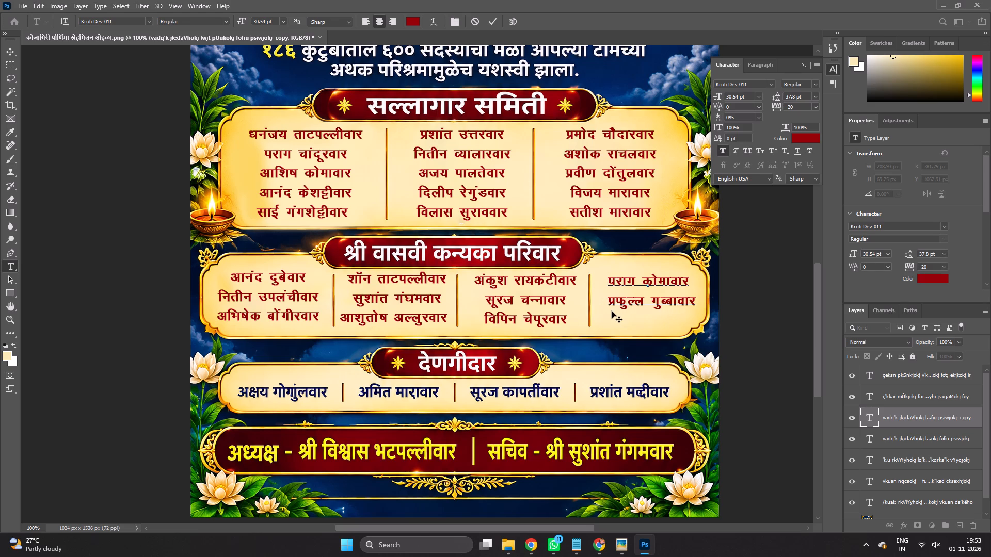
click(493, 19)
Move the fourth-column names about 8 px left and deselect the layer.
drag(648, 295, 641, 295)
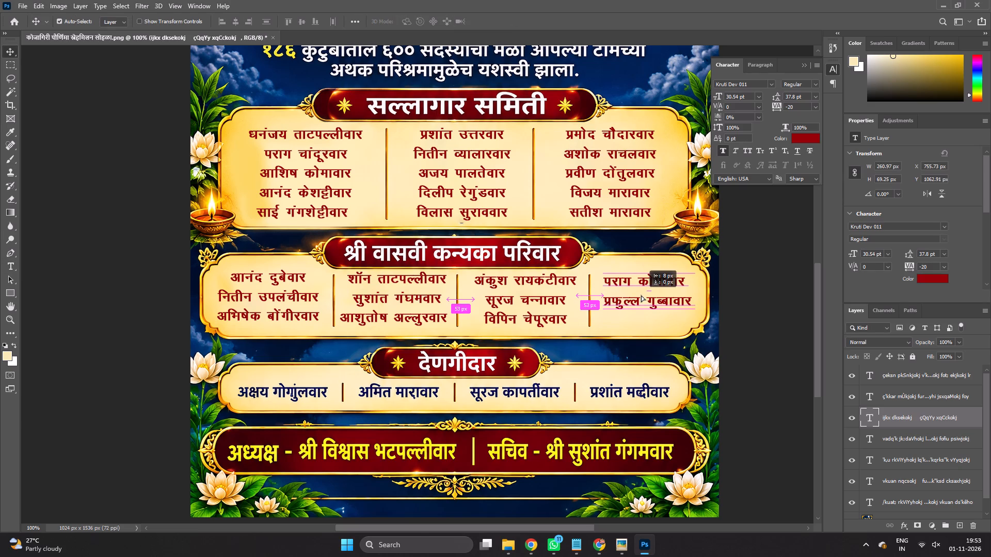
drag(641, 295, 641, 294)
click(624, 323)
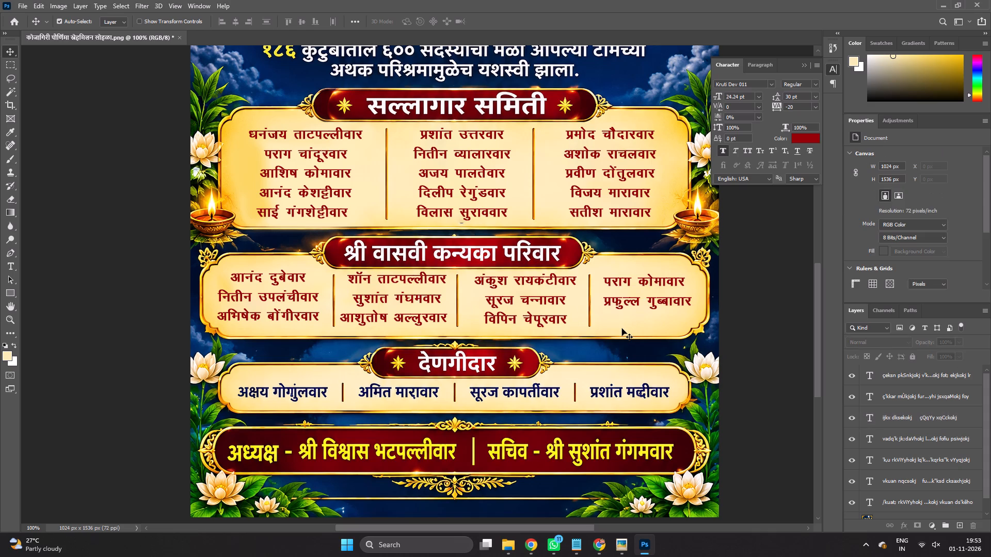
Save the poster to the computer's Desktop as a layered Photoshop PSD under its existing file name, with Maximize Compatibility on.
key(ctrl+shift+s)
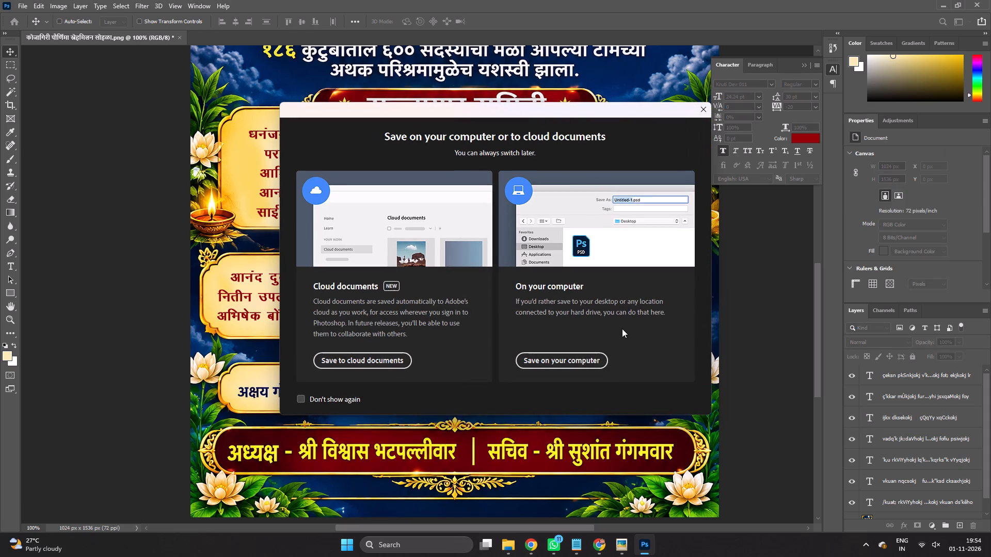
click(582, 363)
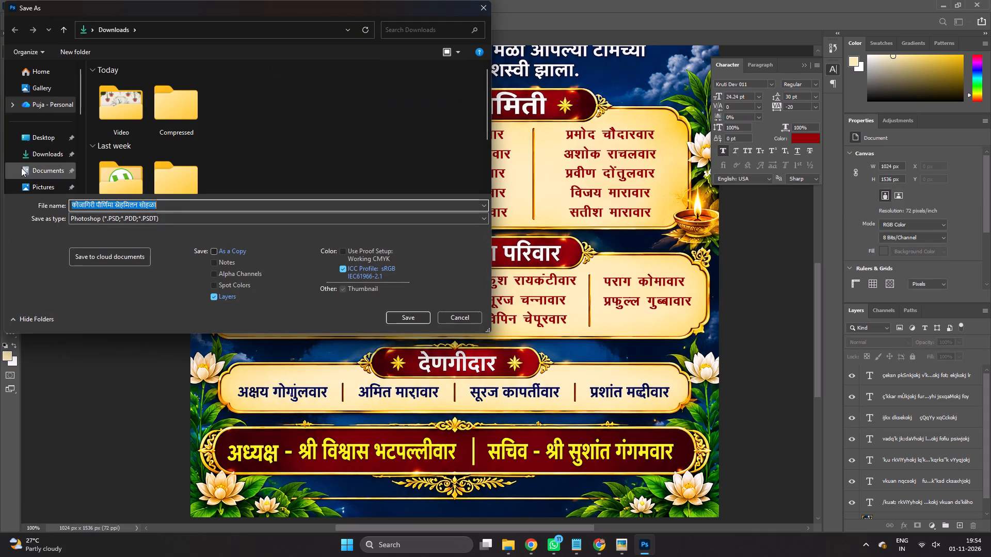
click(34, 141)
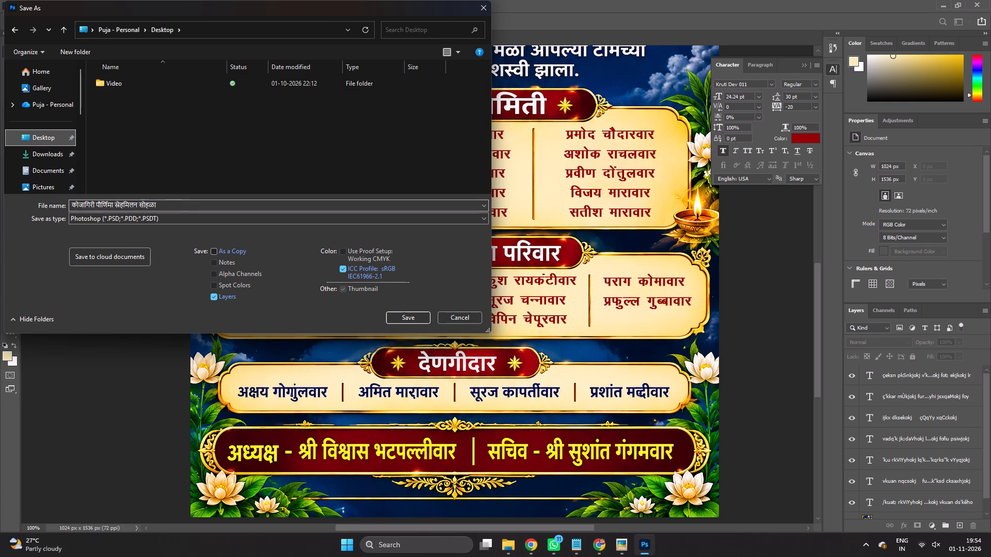
click(414, 316)
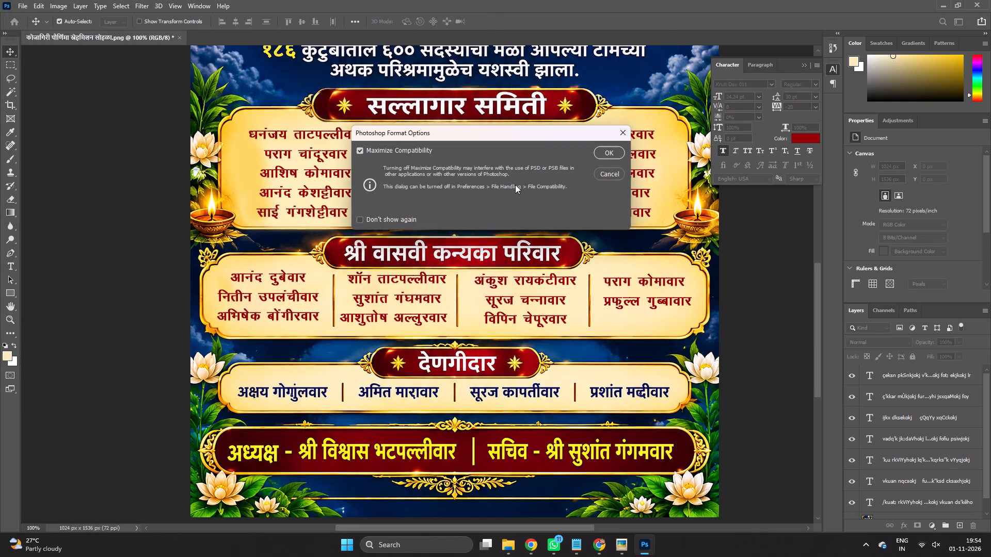
click(605, 156)
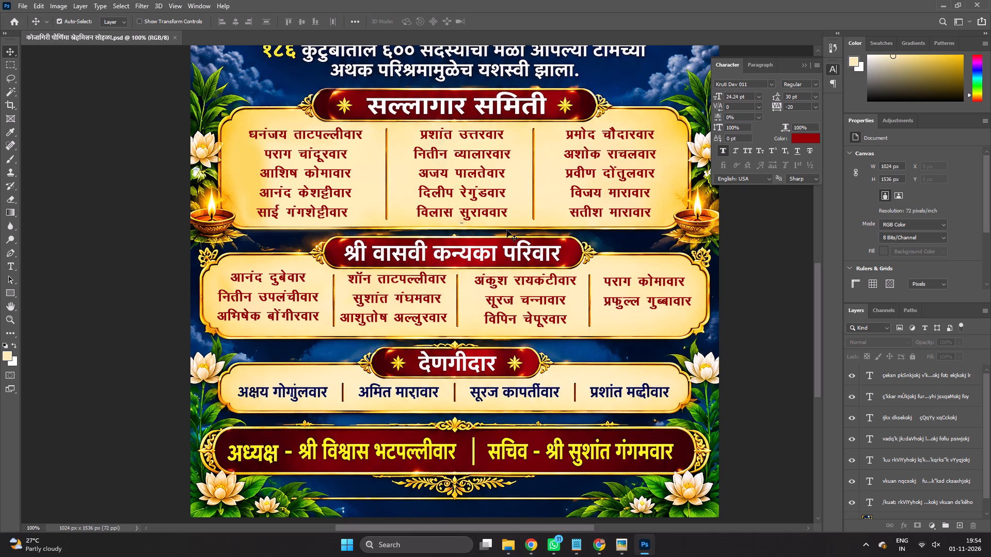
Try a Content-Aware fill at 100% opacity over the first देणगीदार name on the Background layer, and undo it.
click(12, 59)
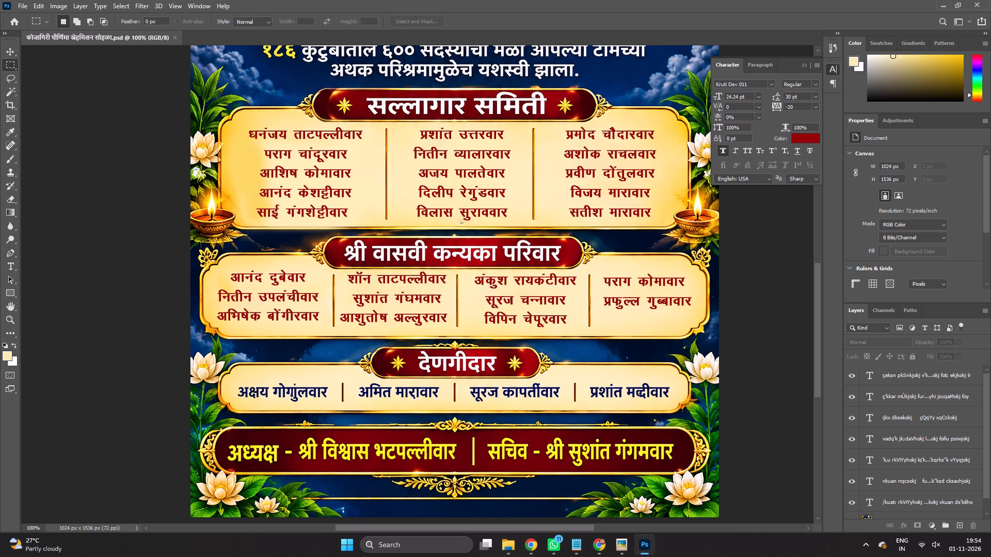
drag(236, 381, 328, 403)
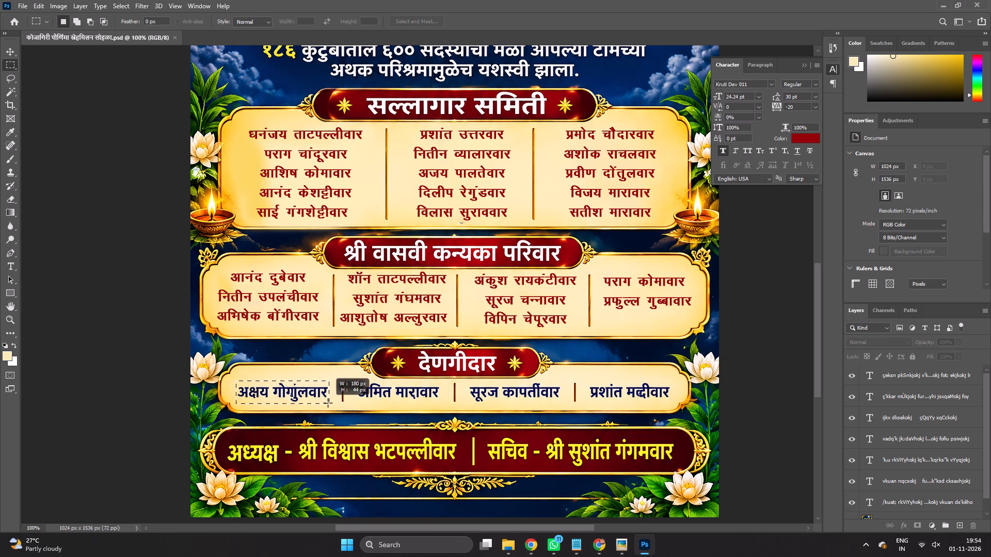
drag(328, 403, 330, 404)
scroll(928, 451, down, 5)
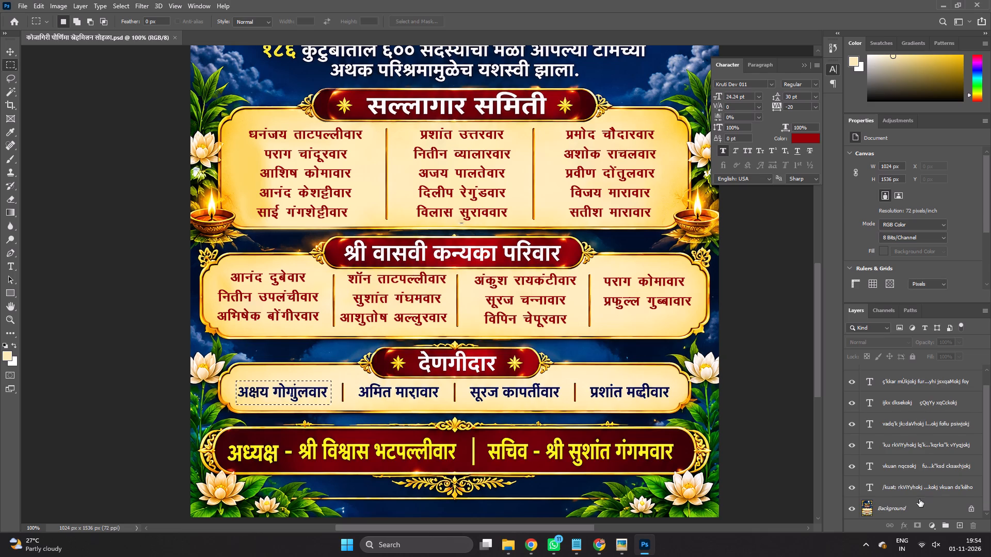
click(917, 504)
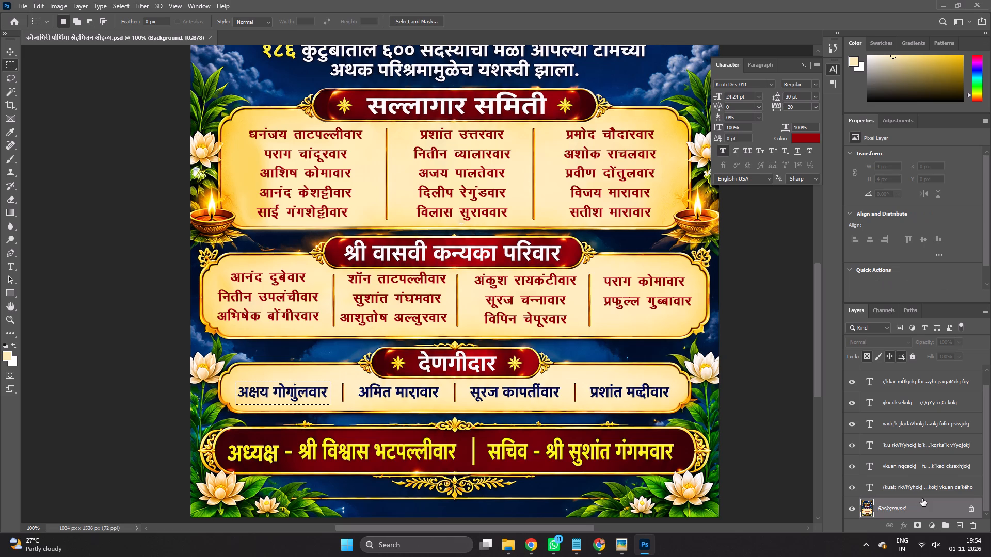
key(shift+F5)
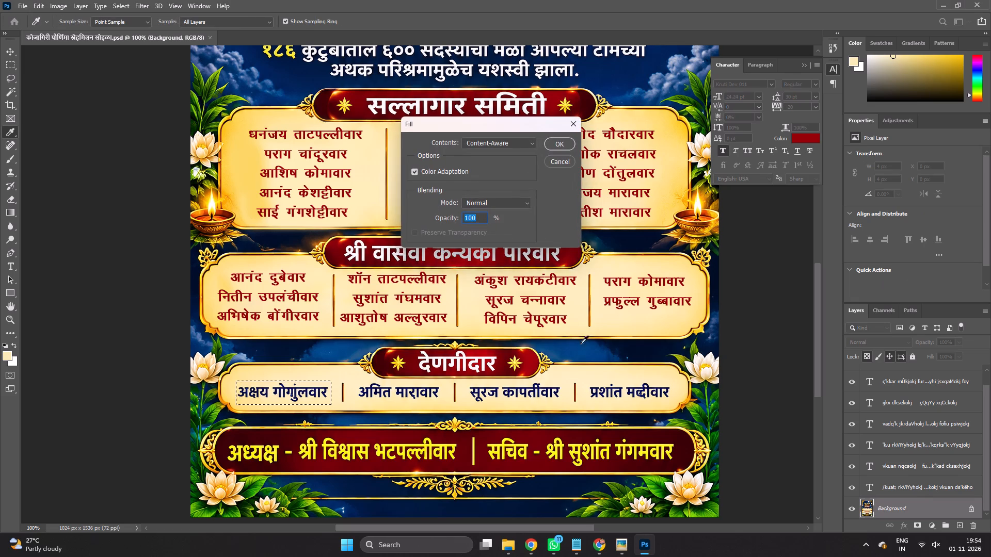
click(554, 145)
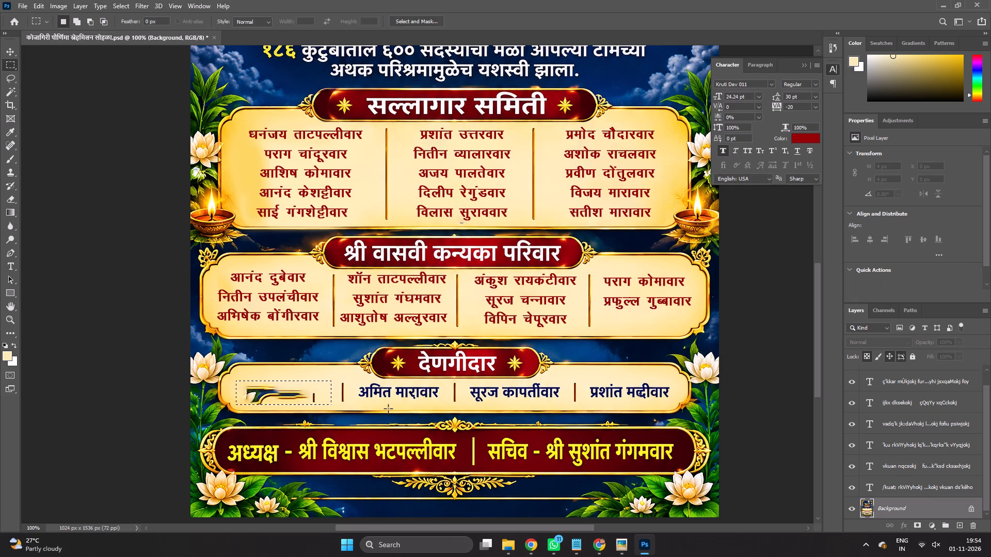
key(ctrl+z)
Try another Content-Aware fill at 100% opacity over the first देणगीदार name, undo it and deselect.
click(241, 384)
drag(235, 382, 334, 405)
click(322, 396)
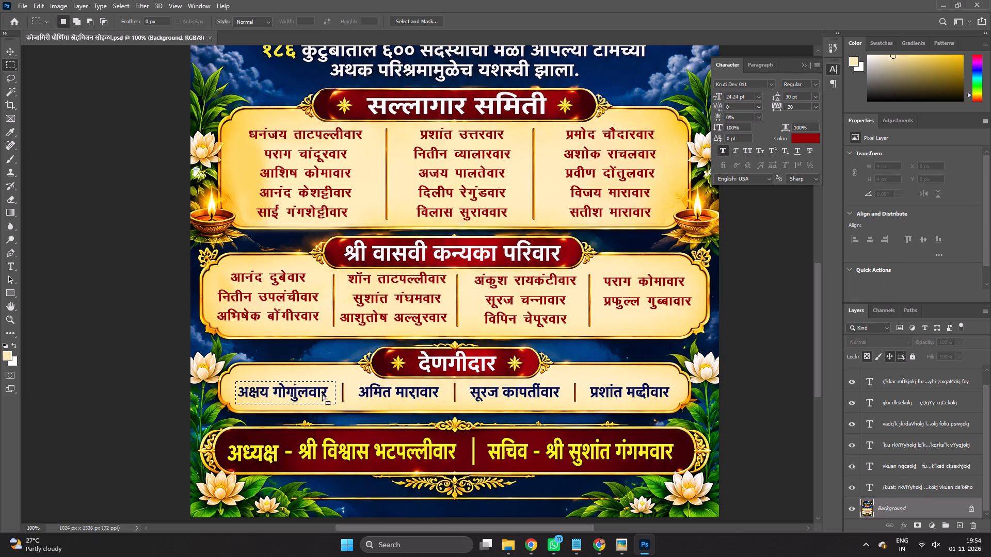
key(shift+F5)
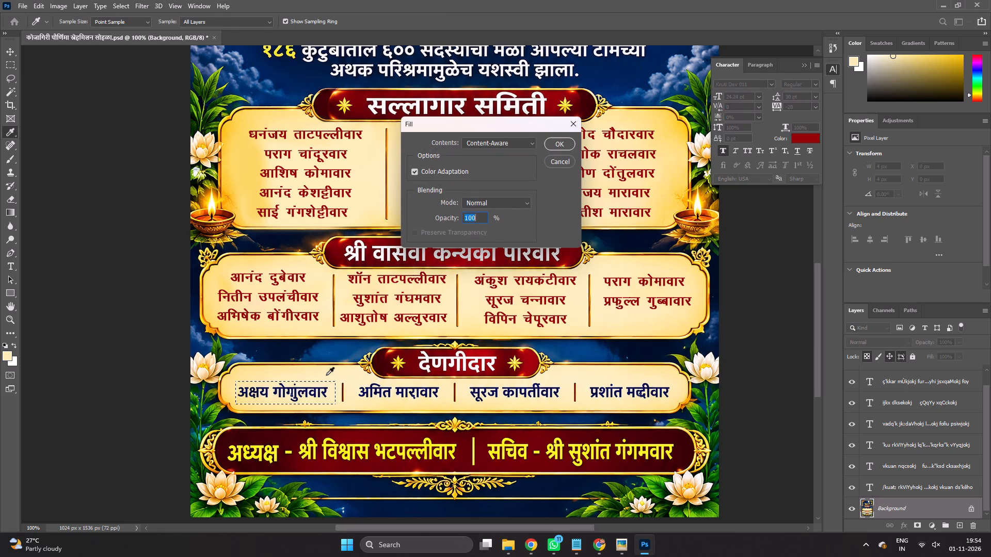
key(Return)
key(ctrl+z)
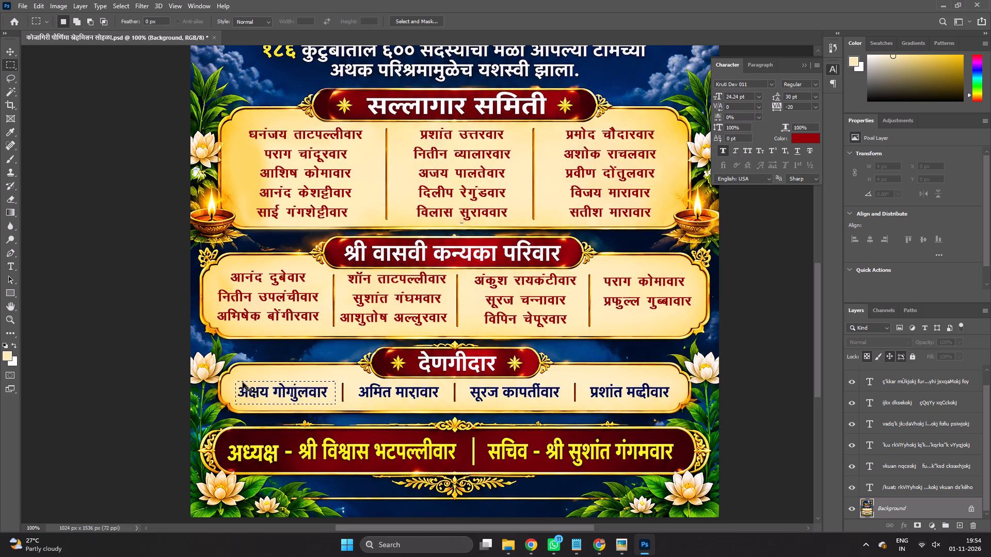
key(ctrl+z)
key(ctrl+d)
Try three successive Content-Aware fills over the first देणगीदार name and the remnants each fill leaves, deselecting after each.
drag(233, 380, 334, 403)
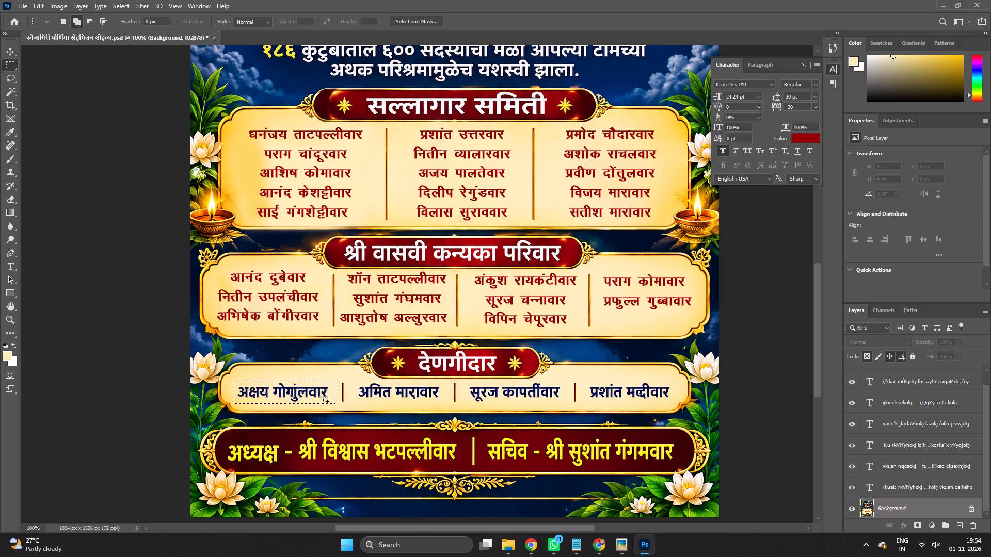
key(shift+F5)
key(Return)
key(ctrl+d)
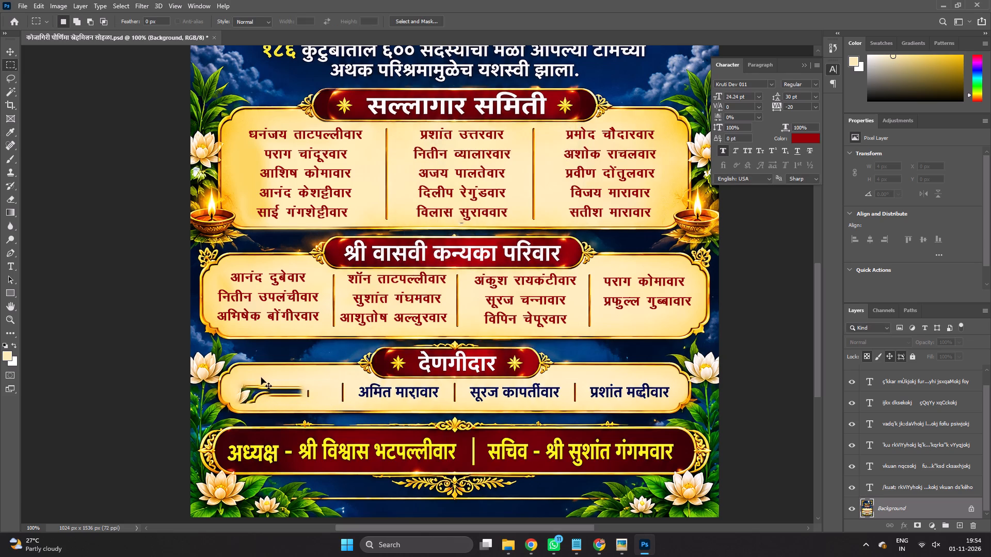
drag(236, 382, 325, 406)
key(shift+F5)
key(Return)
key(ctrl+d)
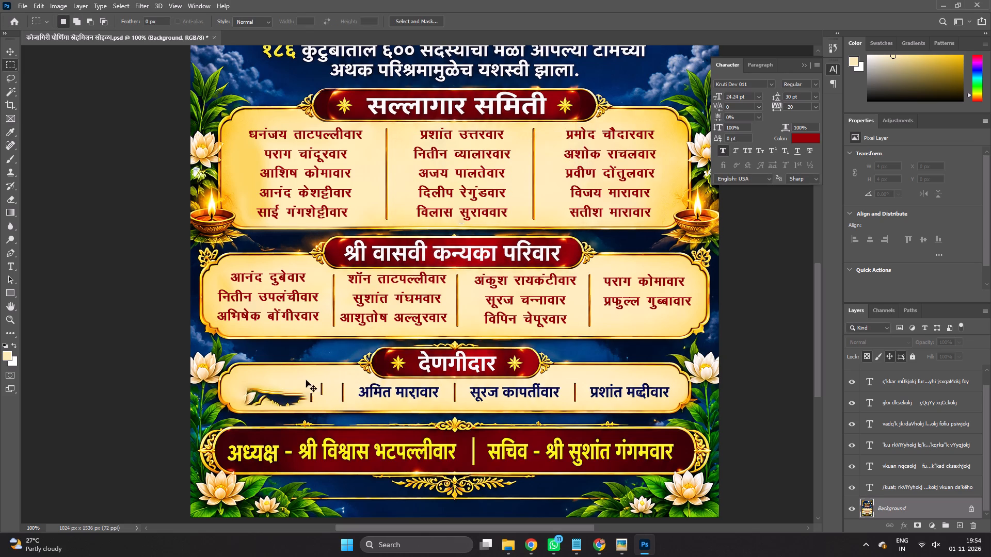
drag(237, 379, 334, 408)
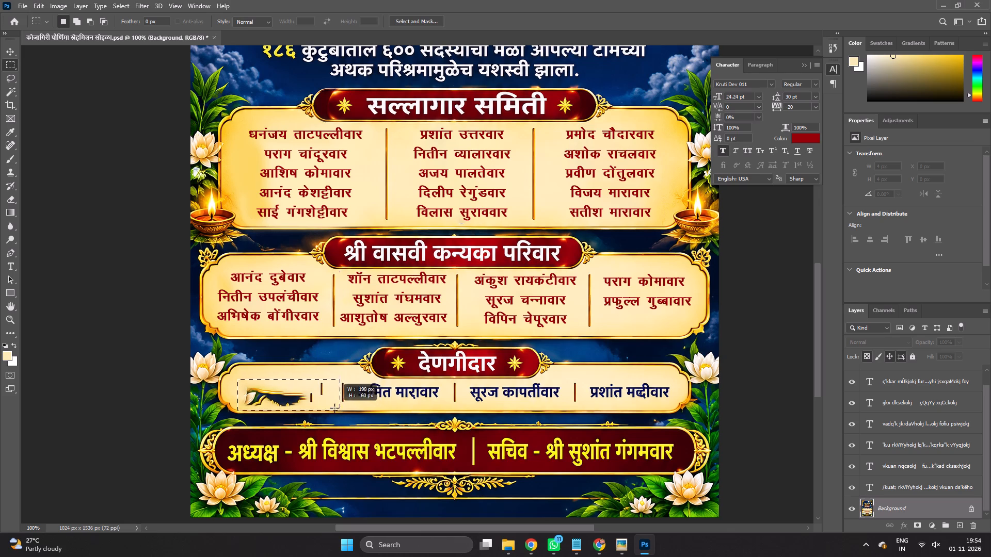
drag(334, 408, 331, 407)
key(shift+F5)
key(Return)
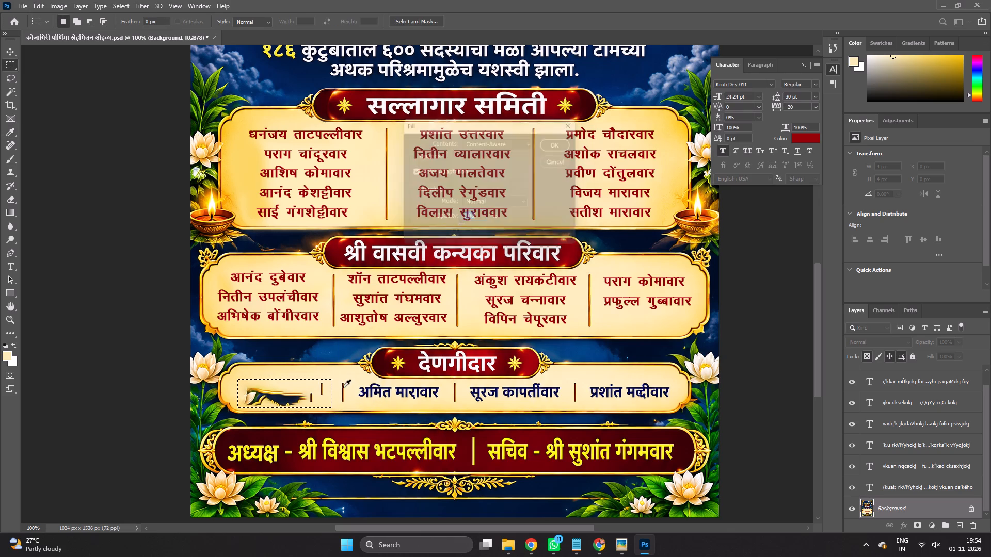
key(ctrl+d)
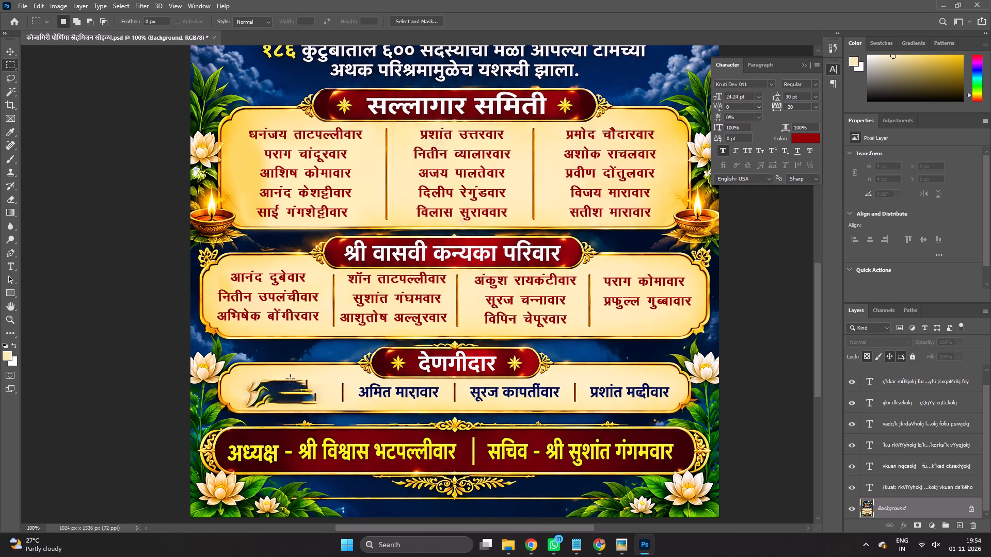
Paint over the smudged first name area in the देणगीदार panel with a 60 px brush in cream sampled from the panel.
key(b)
alt+click(281, 369)
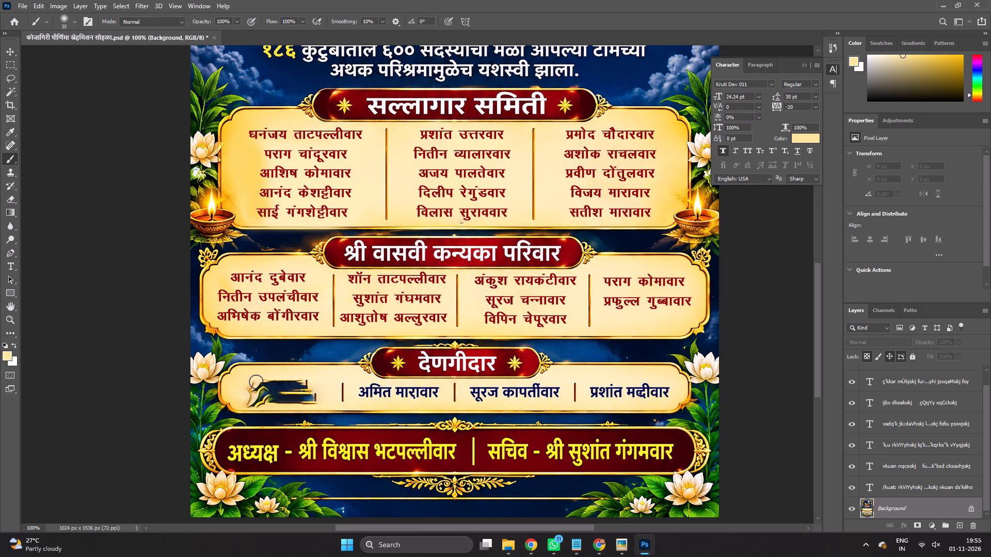
key(bracketright)
key(bracketright)
text(]])
drag(256, 383, 307, 388)
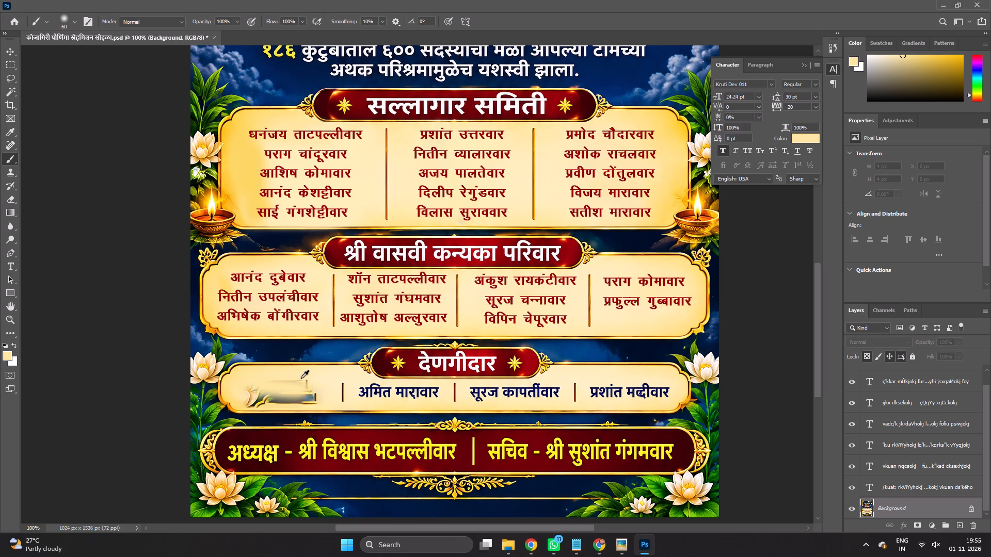
alt+click(301, 378)
drag(327, 383, 258, 386)
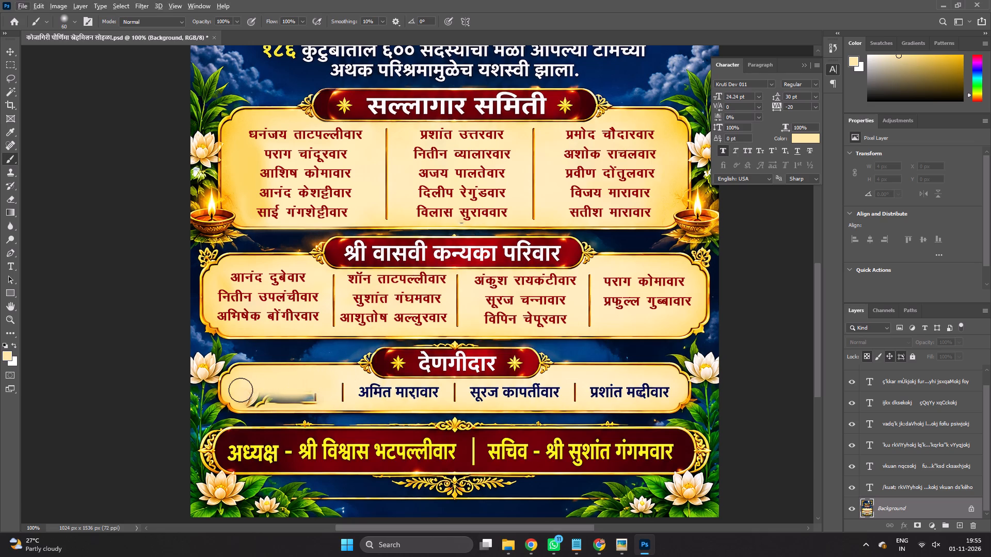
drag(241, 390, 318, 395)
drag(321, 398, 295, 396)
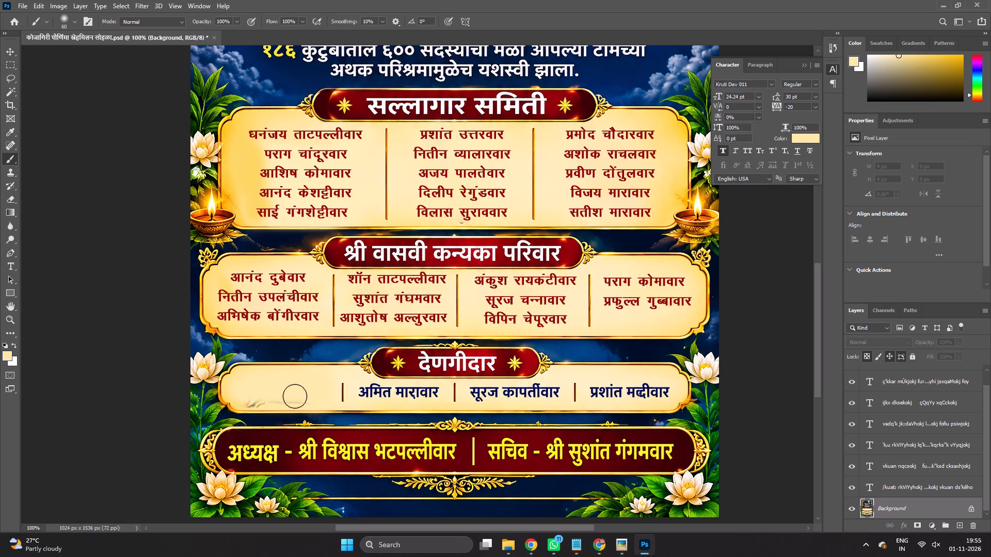
drag(295, 396, 246, 395)
alt+click(254, 392)
Reduce the brush to 30 px and paint out the last smudges along the panel's lower edge in the first name area.
text(--[[)
key(bracketleft)
key(bracketleft)
key(bracketleft)
drag(247, 402, 264, 403)
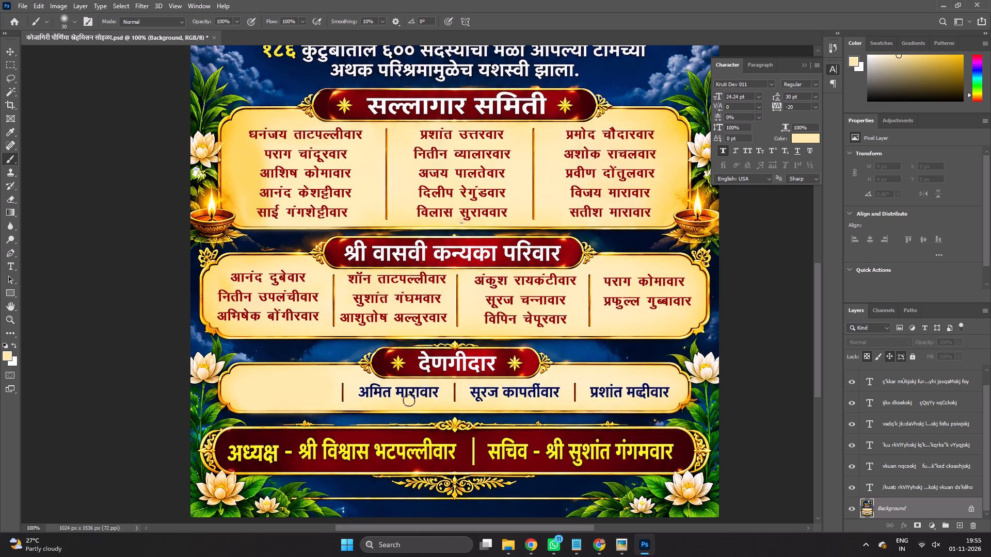
Enclose the second देणगीदार name in a rectangular selection that stays clear of the dividers on both sides.
click(10, 63)
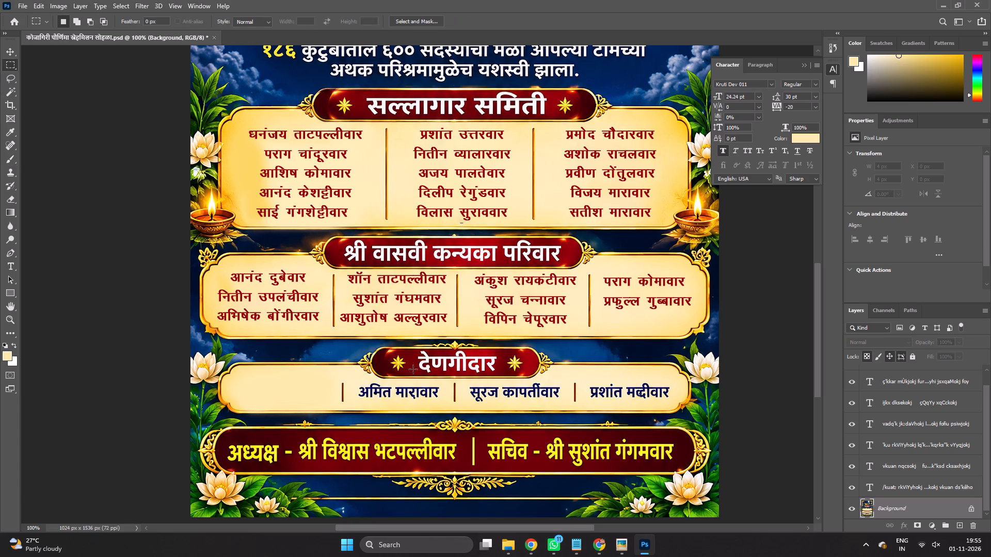
drag(355, 383, 442, 404)
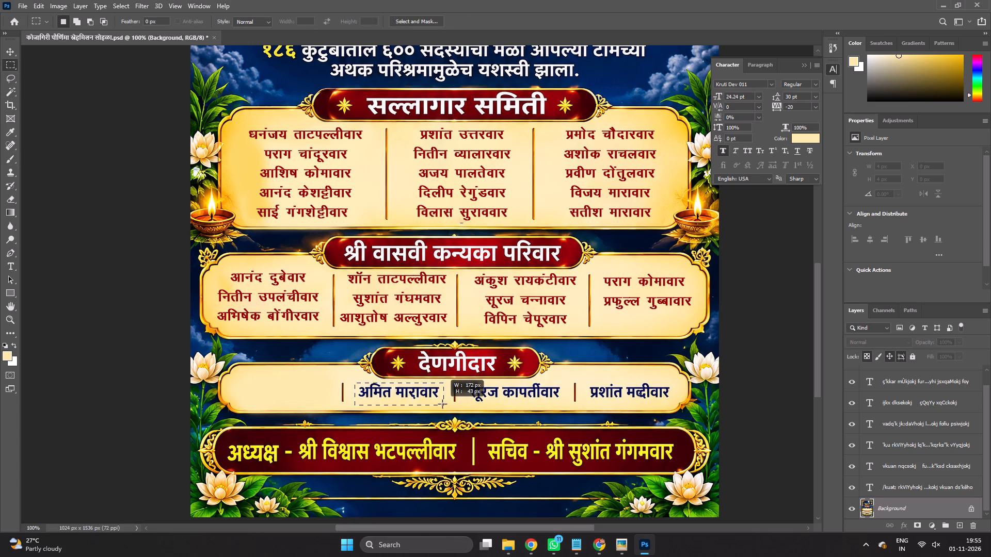
drag(442, 404, 446, 405)
click(438, 400)
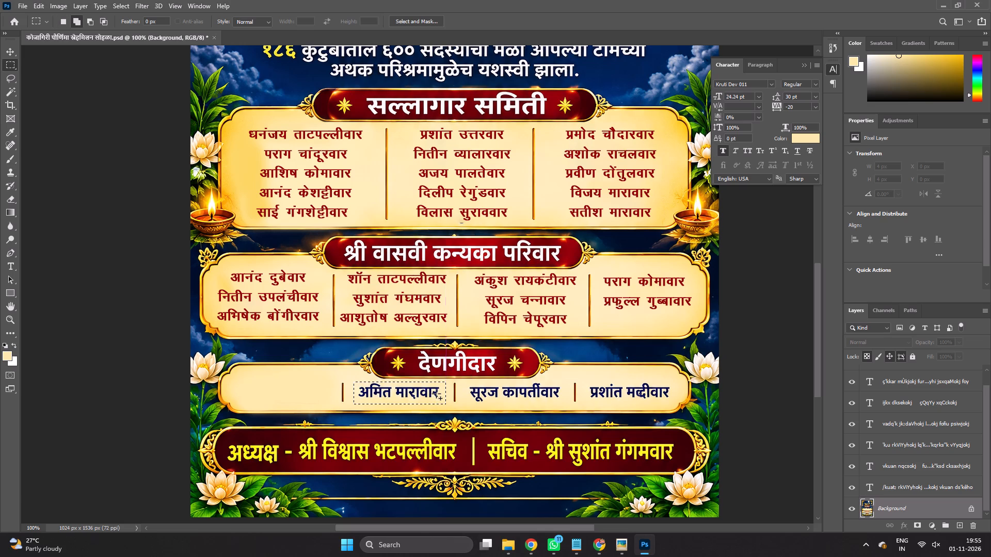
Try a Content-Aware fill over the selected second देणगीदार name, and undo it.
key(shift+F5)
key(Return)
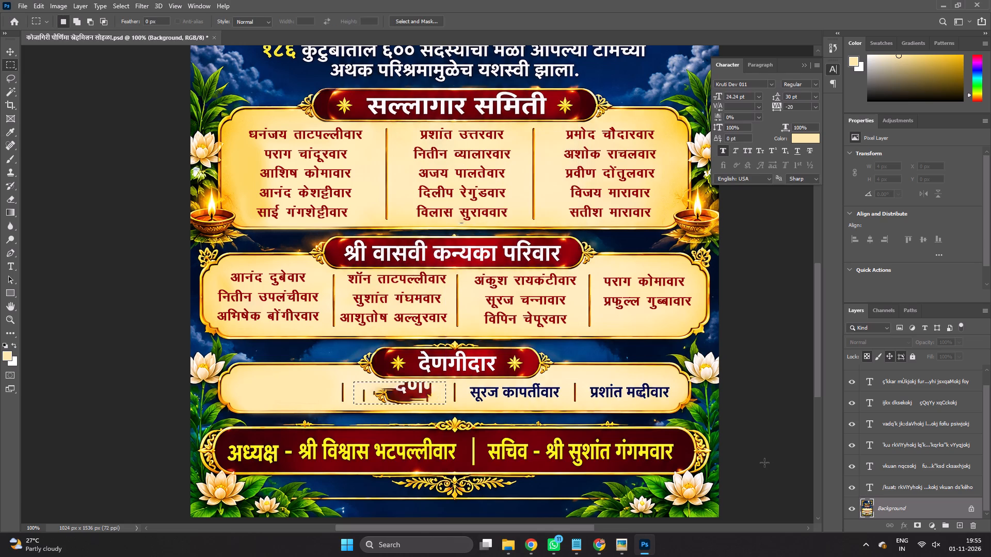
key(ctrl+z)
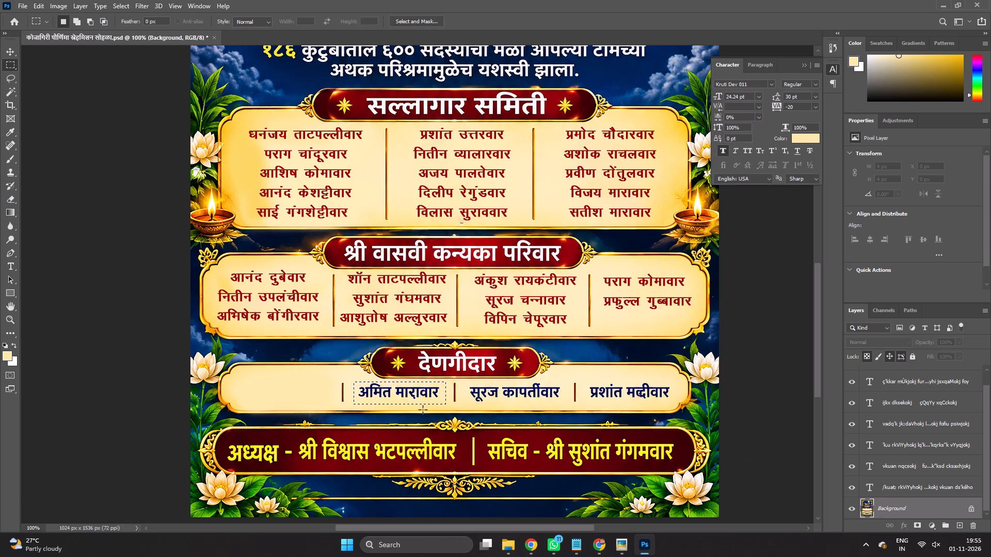
Paint out the second देणगीदार name within the selection using the 30 px brush in sampled panel cream, and deselect.
key(b)
alt+click(348, 393)
drag(364, 396, 376, 392)
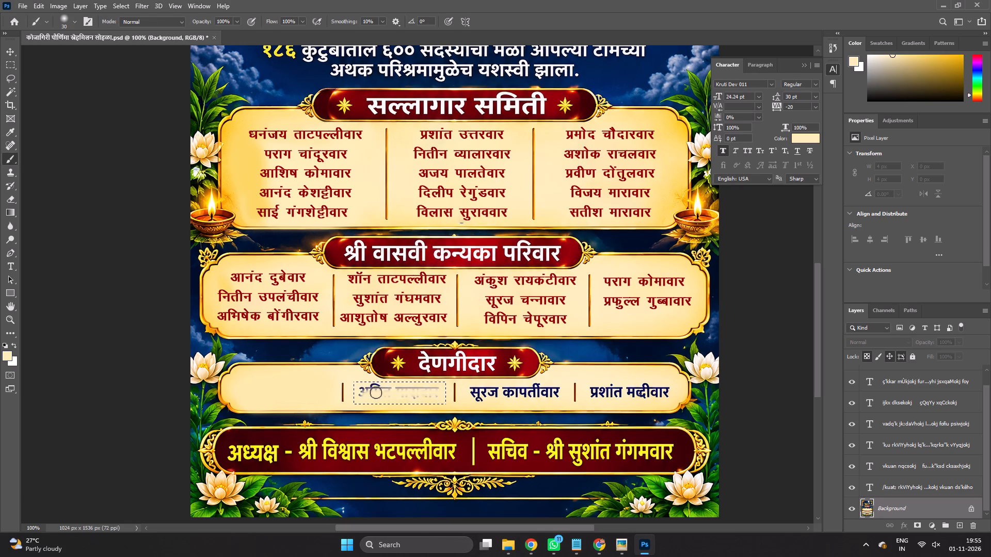
drag(376, 392, 492, 371)
drag(492, 371, 461, 388)
key(ctrl+d)
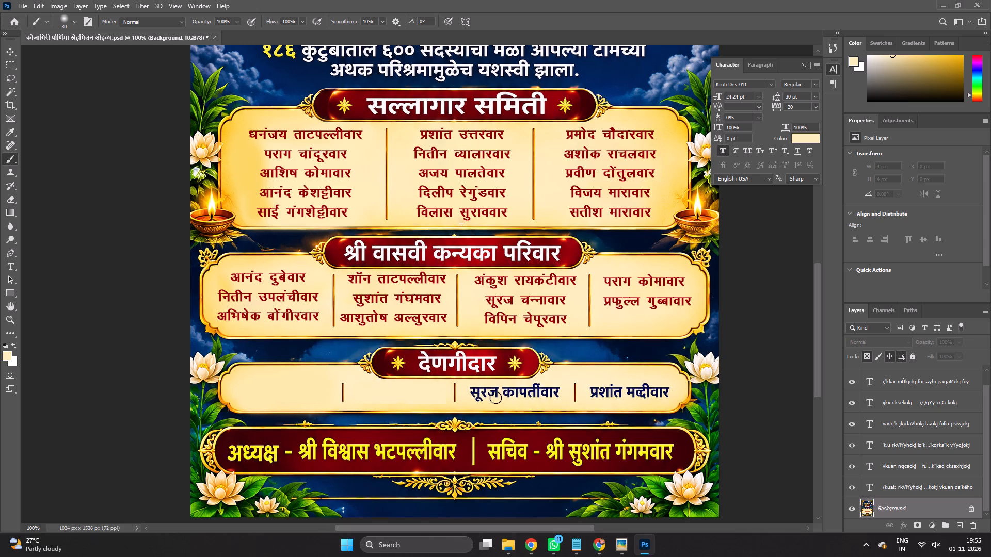
Select the third देणगीदार name with a rectangular marquee, paint it out in cream sampled from beside it, and deselect.
click(12, 62)
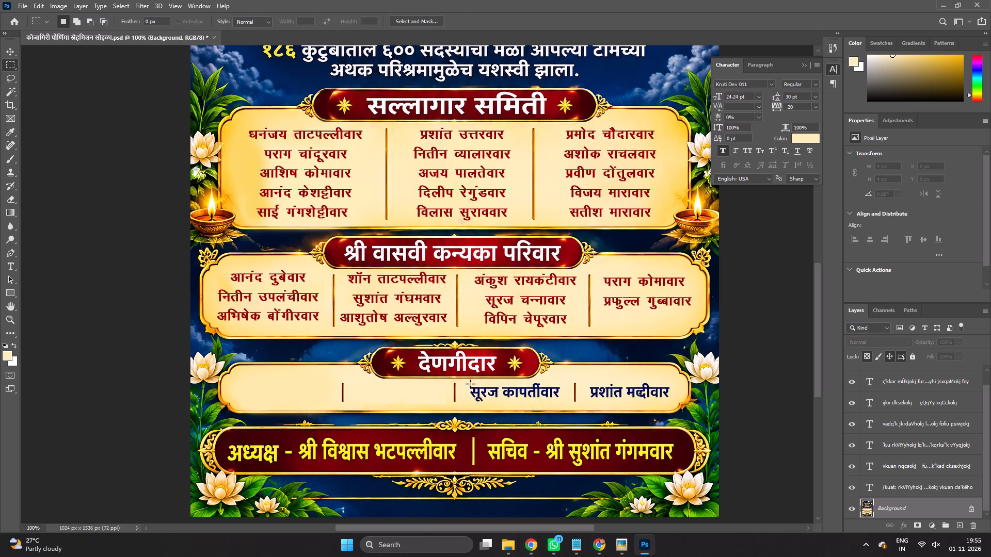
drag(463, 383, 566, 405)
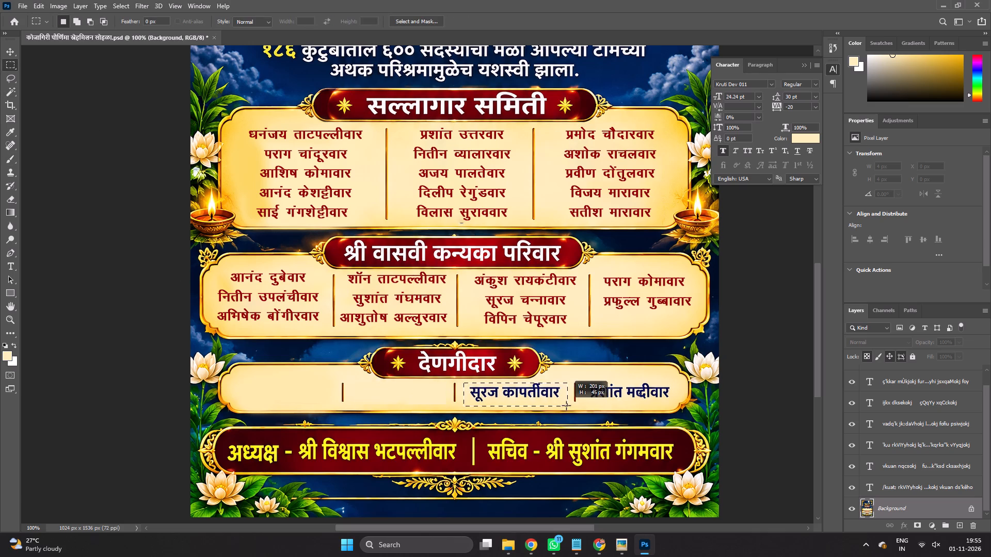
drag(566, 405, 567, 406)
click(563, 400)
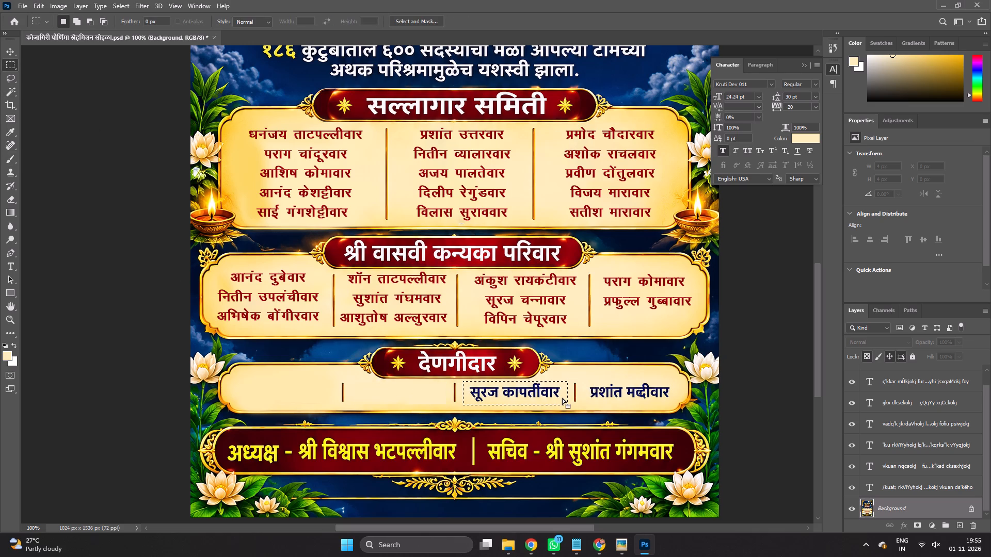
key(b)
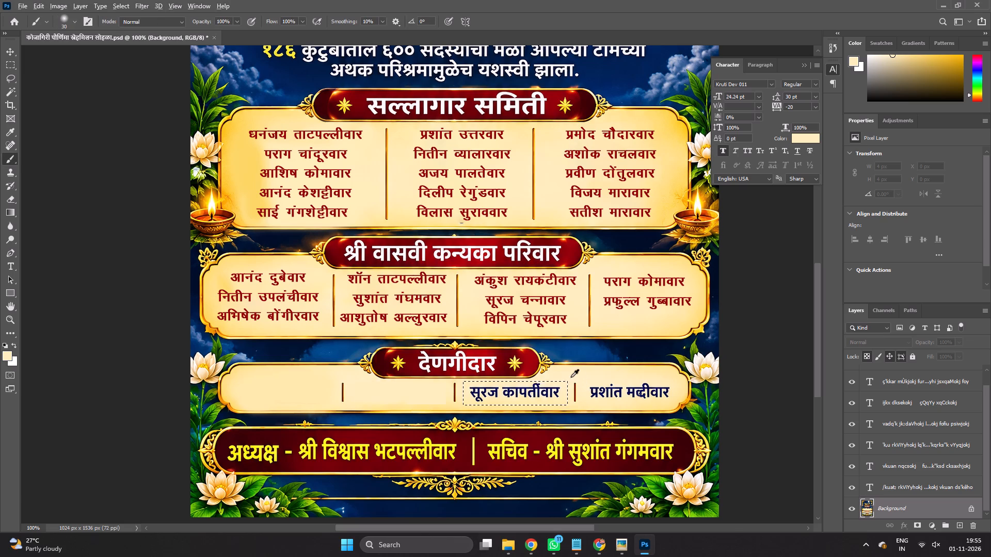
alt+click(571, 377)
drag(557, 391, 503, 409)
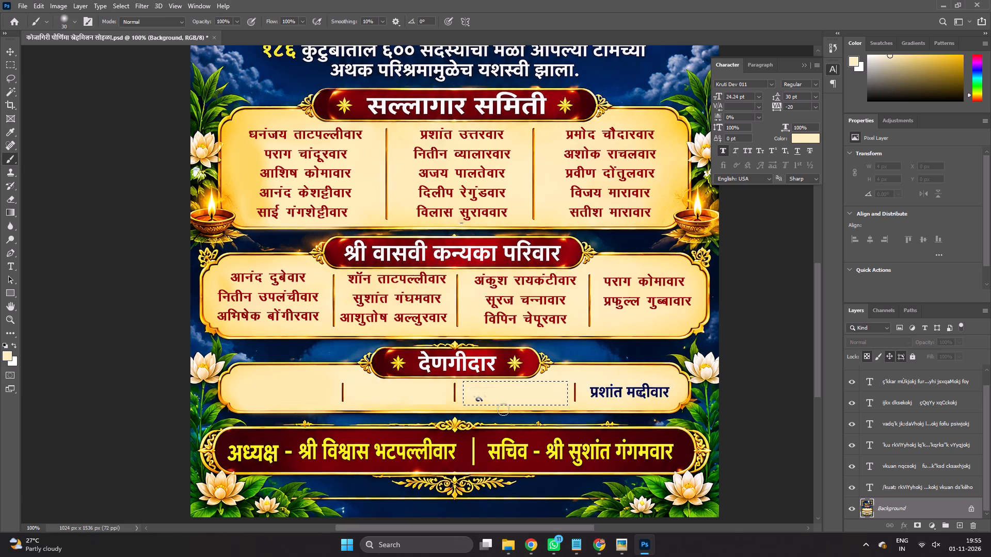
drag(503, 409, 523, 397)
key(ctrl+d)
Select the fourth देणगीदार name with a rectangular marquee, paint it out in cream sampled from just above it, and deselect.
click(11, 63)
drag(586, 379, 650, 401)
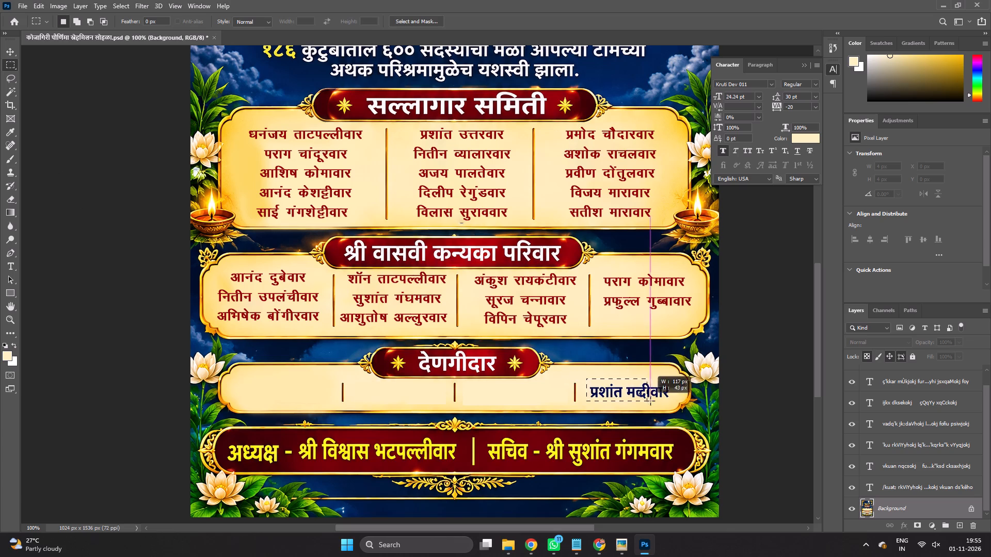
drag(650, 401, 675, 404)
click(662, 397)
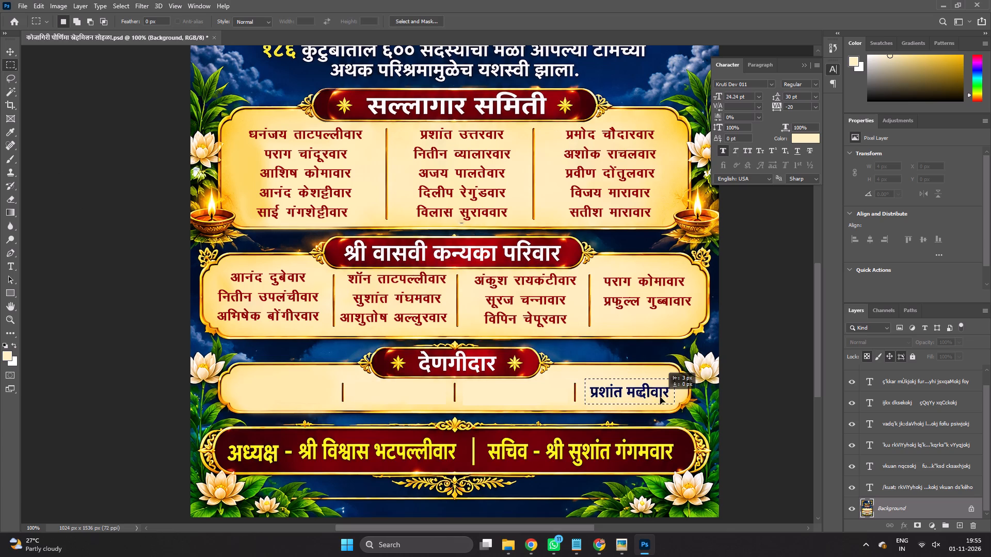
key(b)
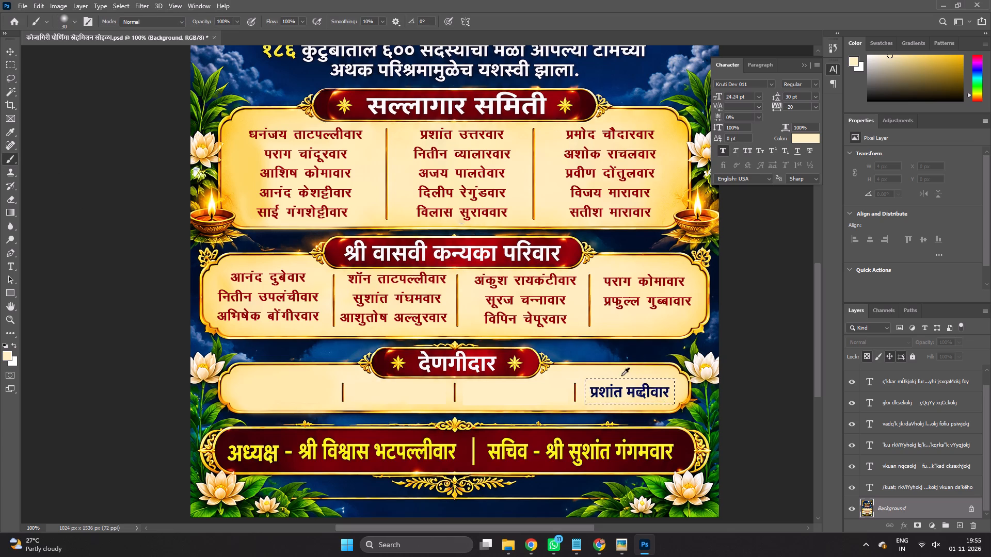
alt+click(621, 375)
drag(577, 388, 615, 391)
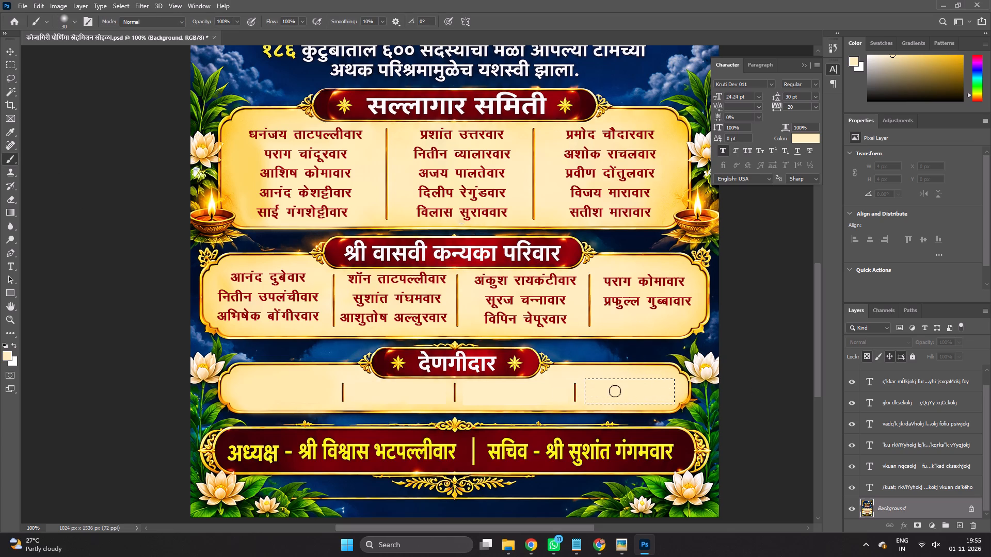
drag(615, 391, 659, 399)
key(v)
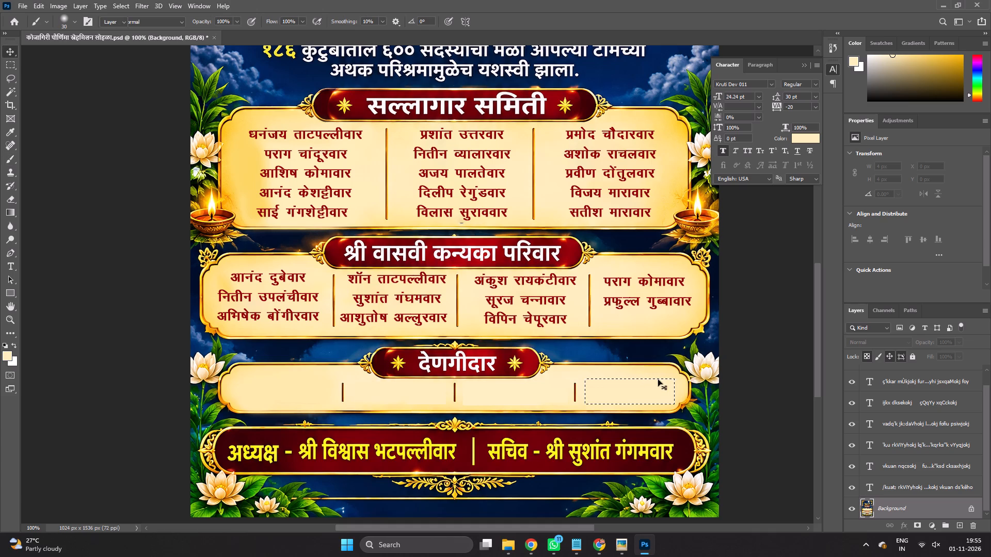
click(648, 372)
key(ctrl+d)
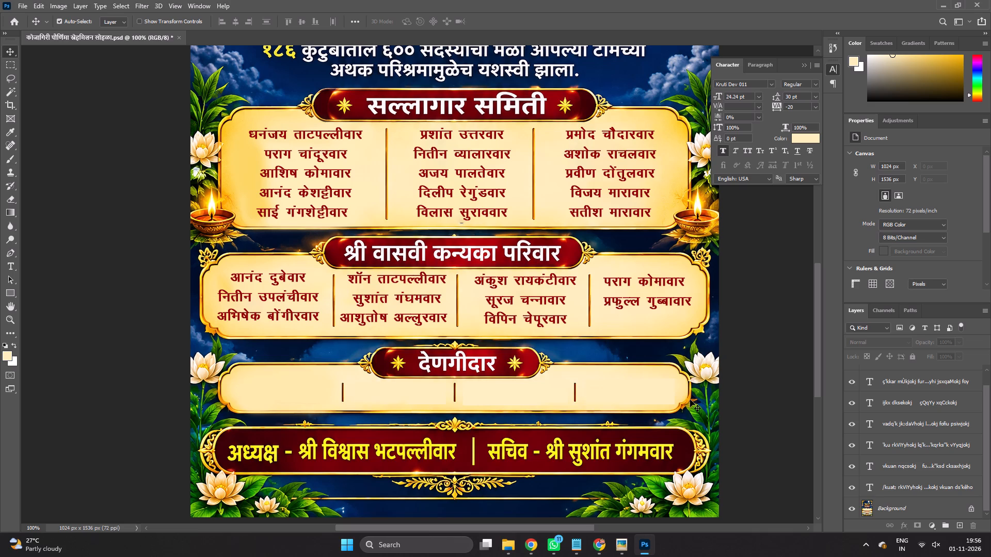
Copy the four देणगीदार names from the Notepad list and convert them in the browser's Unicode to KrutiDev converter.
click(574, 550)
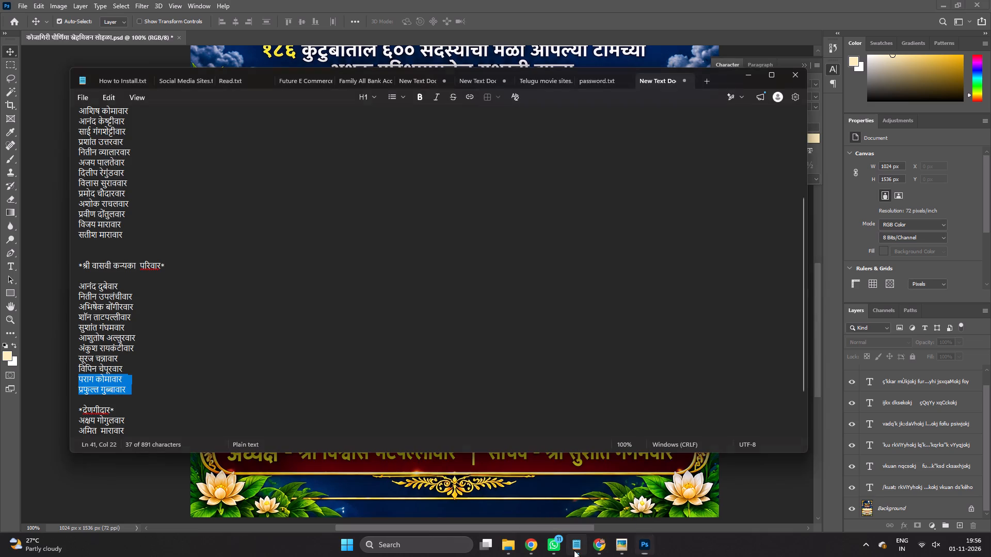
scroll(339, 335, down, 4)
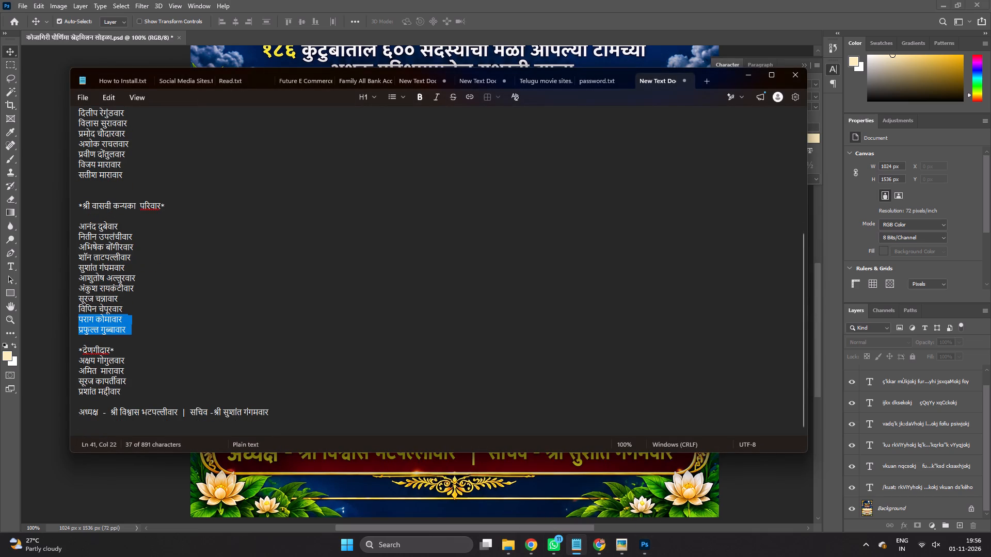
drag(79, 361, 131, 396)
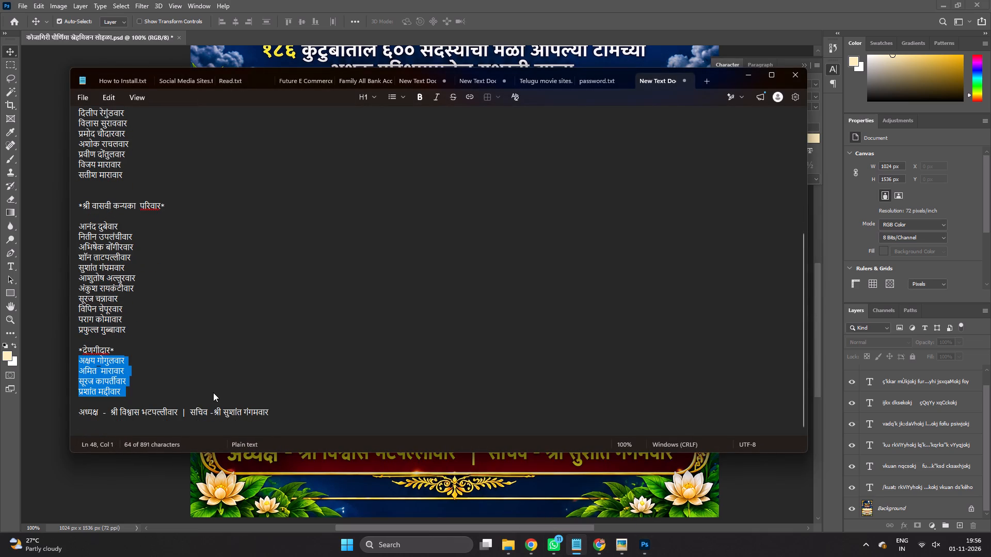
key(ctrl+c)
key(ctrl+c)
key(ctrl+c)
click(532, 544)
drag(322, 163, 313, 159)
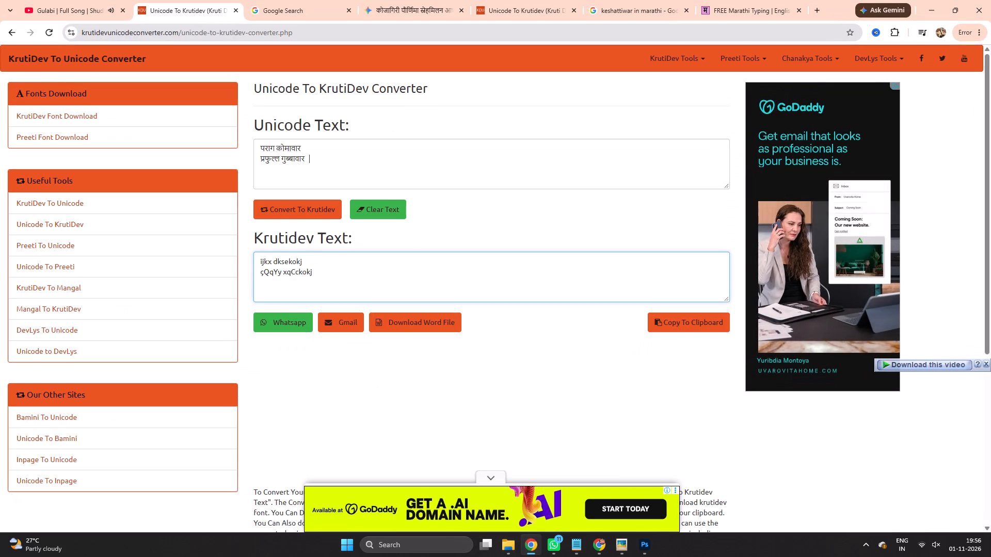
drag(313, 159, 189, 107)
key(ctrl+v)
Duplicate the परिवार panel's first name column into the देणगीदार panel in Photoshop and replace its text with the first converted name.
drag(329, 258, 199, 254)
click(935, 2)
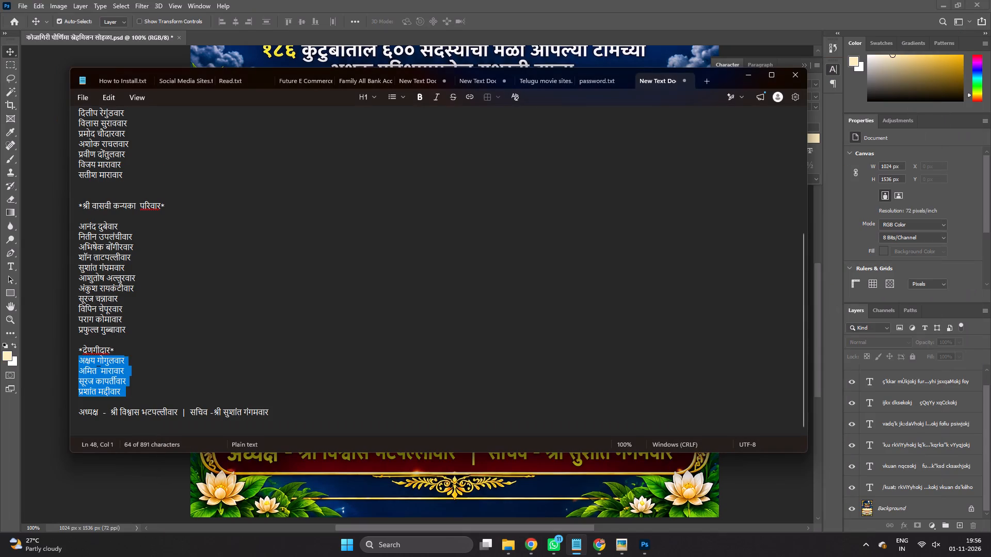
click(651, 544)
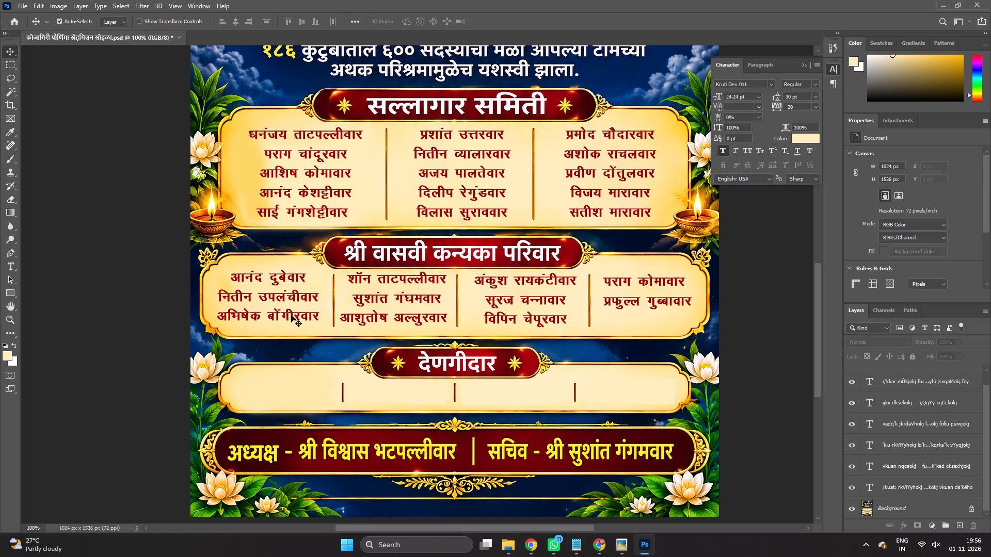
alt+drag(292, 314, 303, 416)
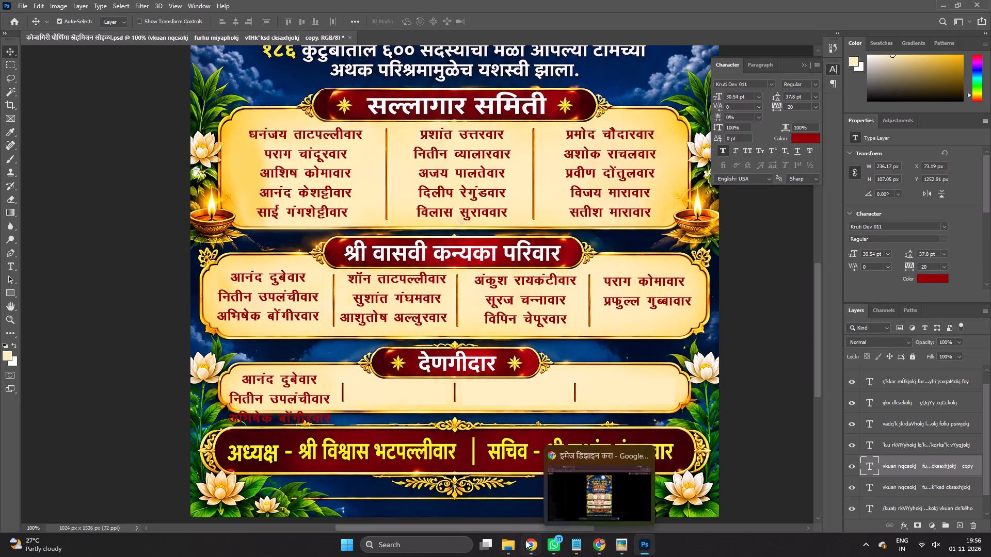
click(526, 540)
key(ctrl+c)
key(ctrl+c)
key(ctrl+c)
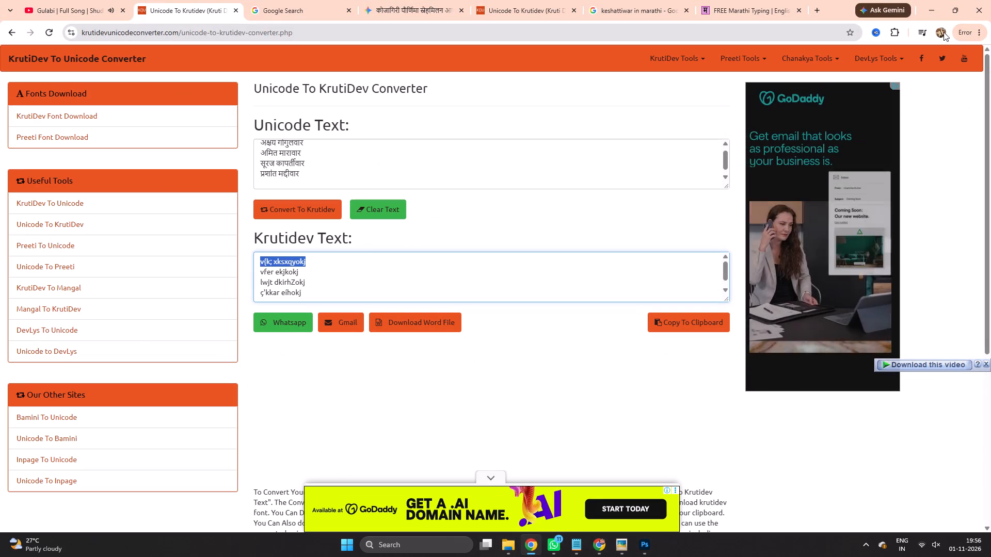
click(941, 0)
double_click(292, 387)
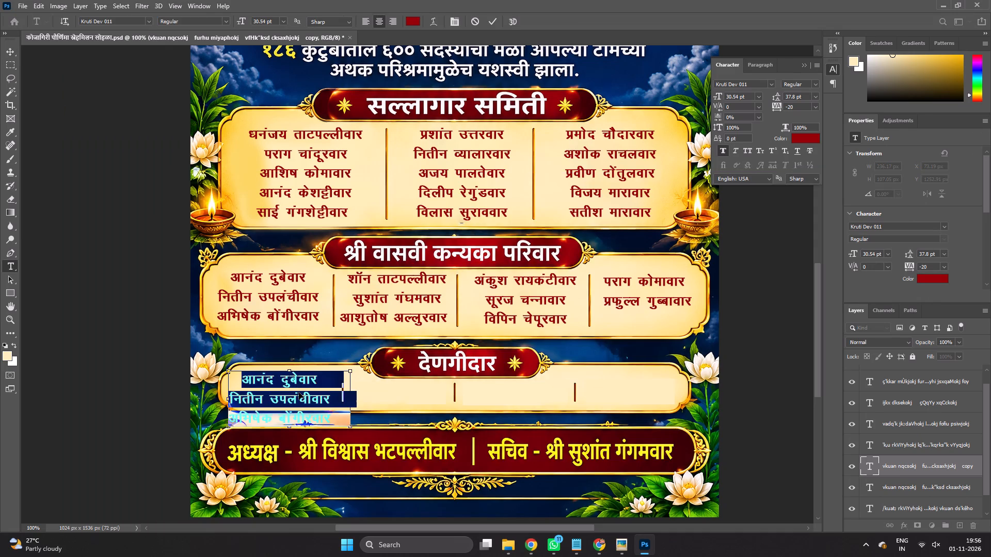
key(ctrl+v)
click(492, 19)
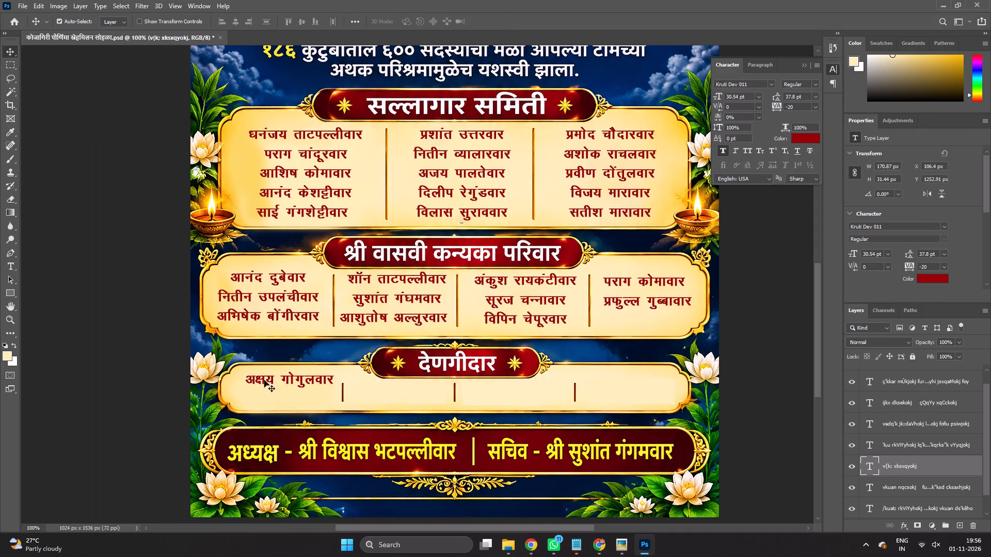
Center the first name in its देणगीदार cell and place one duplicate level with it in the second cell, deleting the surplus copy.
drag(298, 377, 293, 387)
alt+drag(293, 387, 414, 398)
alt+drag(415, 398, 416, 392)
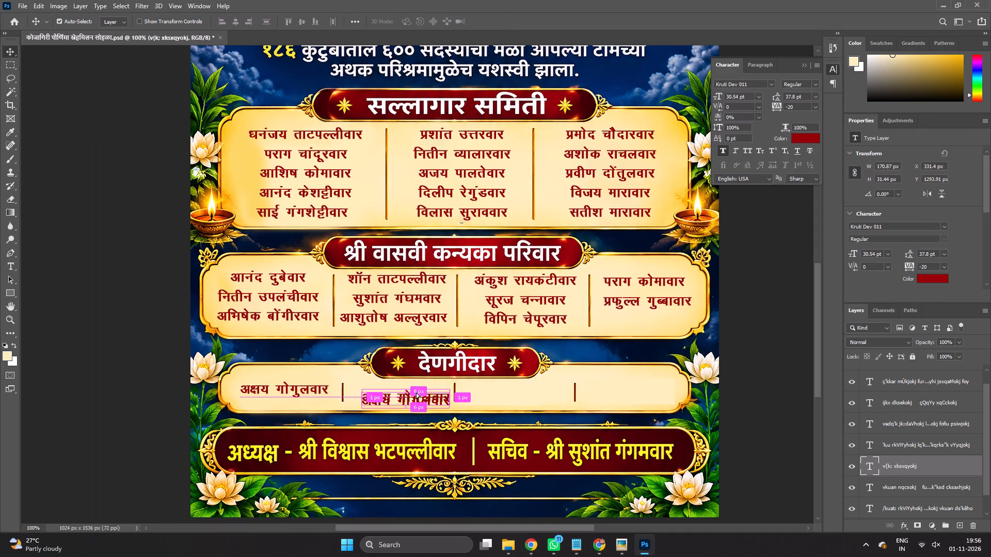
alt+drag(416, 392, 405, 388)
click(424, 401)
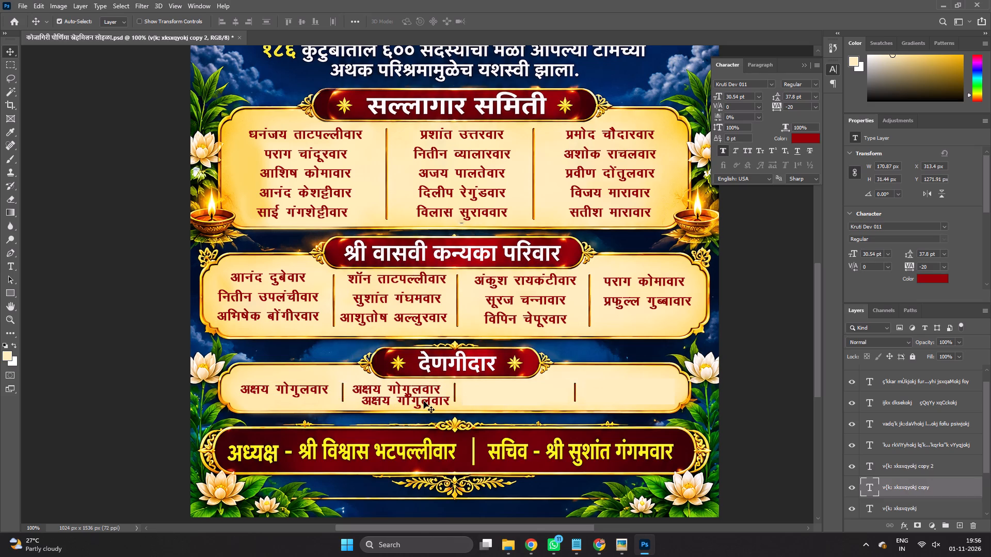
key(Delete)
click(419, 390)
key(Down)
key(Down)
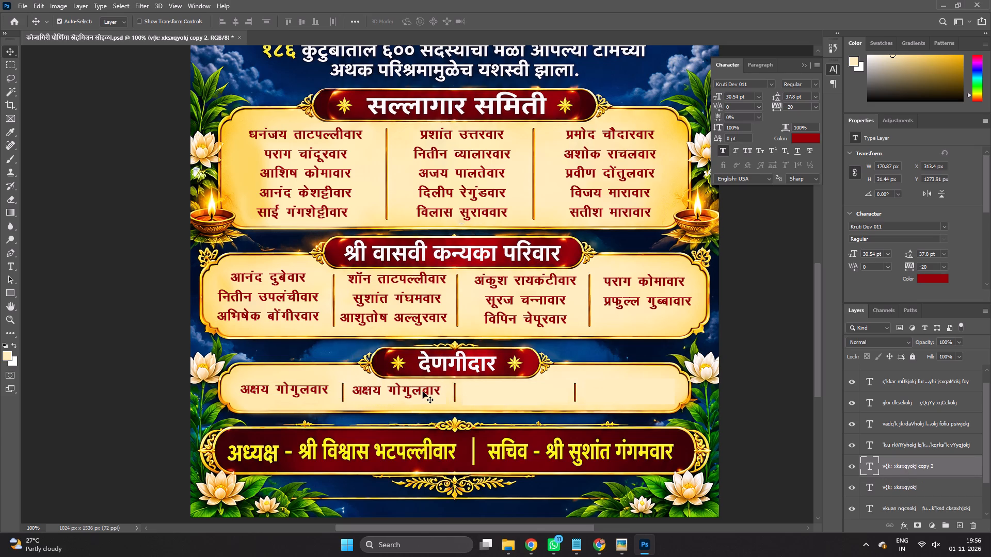
key(Down)
key(Up)
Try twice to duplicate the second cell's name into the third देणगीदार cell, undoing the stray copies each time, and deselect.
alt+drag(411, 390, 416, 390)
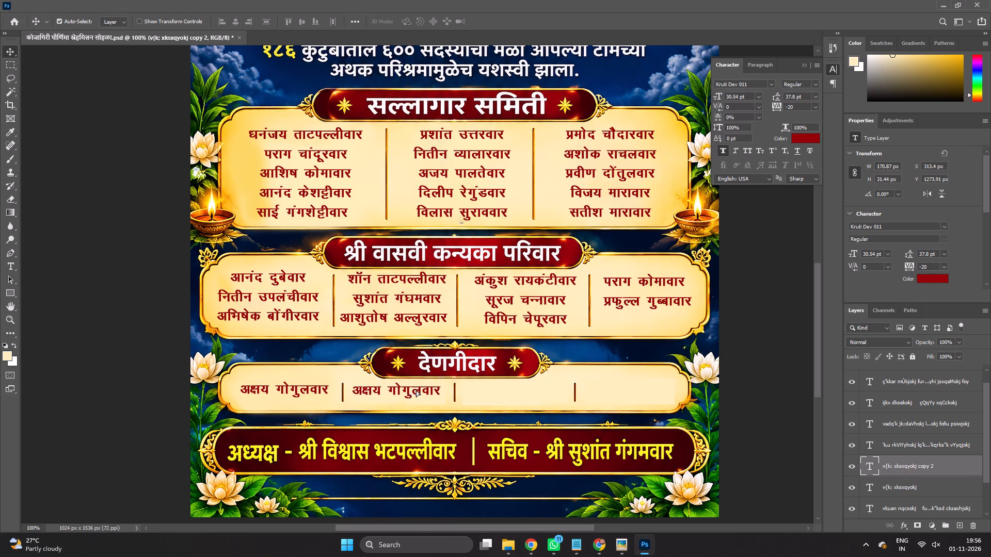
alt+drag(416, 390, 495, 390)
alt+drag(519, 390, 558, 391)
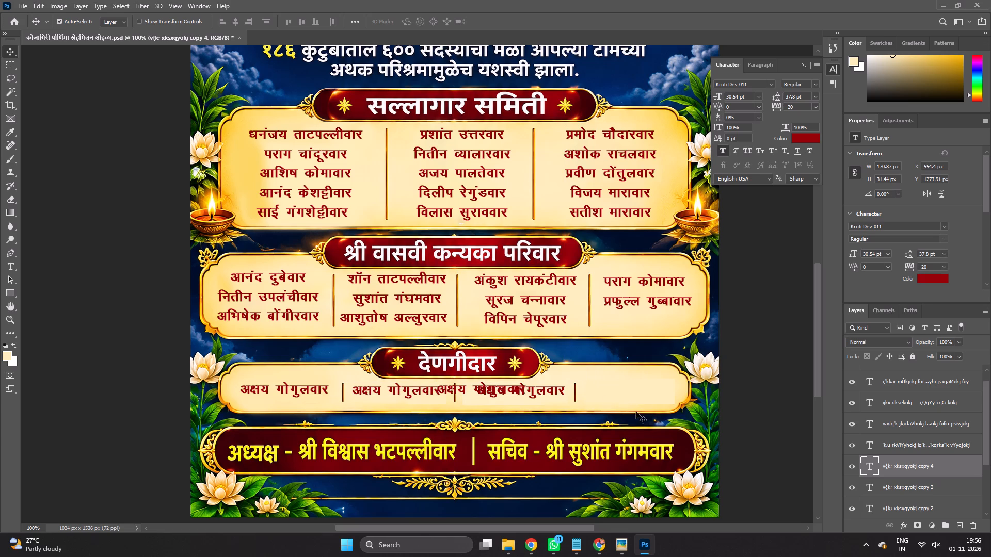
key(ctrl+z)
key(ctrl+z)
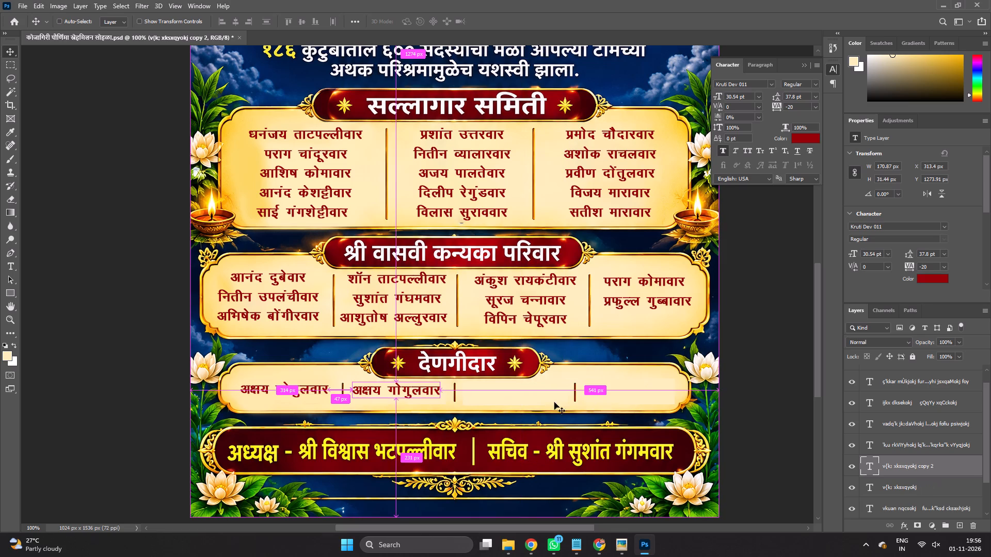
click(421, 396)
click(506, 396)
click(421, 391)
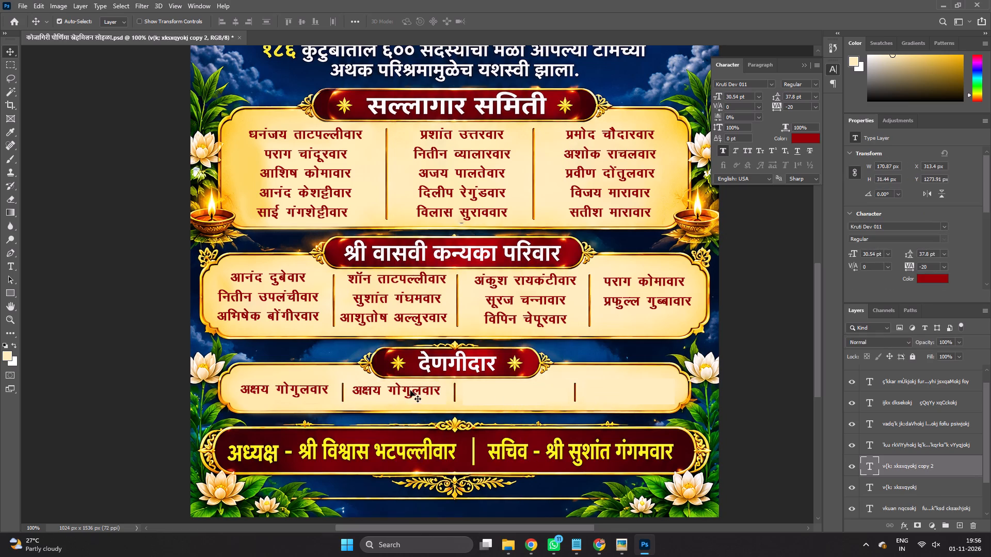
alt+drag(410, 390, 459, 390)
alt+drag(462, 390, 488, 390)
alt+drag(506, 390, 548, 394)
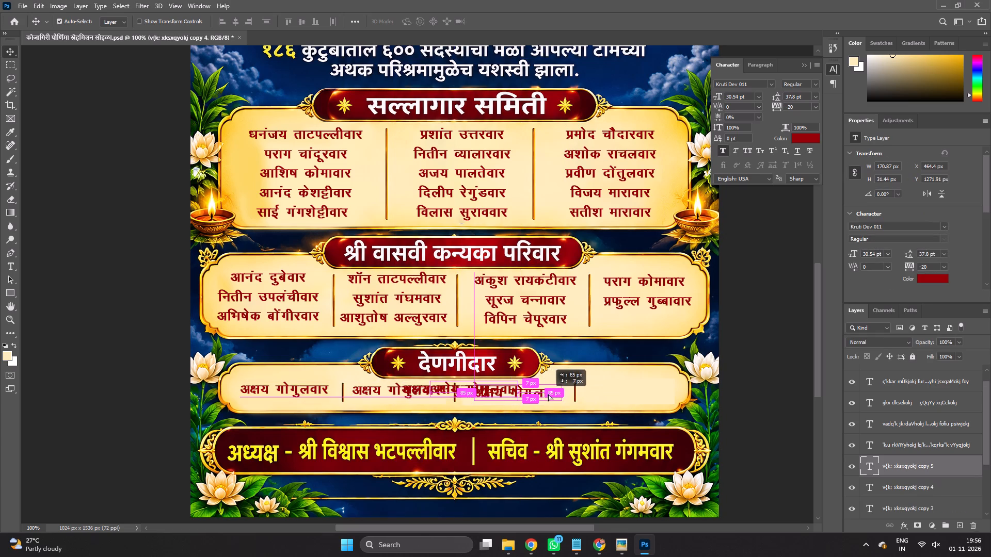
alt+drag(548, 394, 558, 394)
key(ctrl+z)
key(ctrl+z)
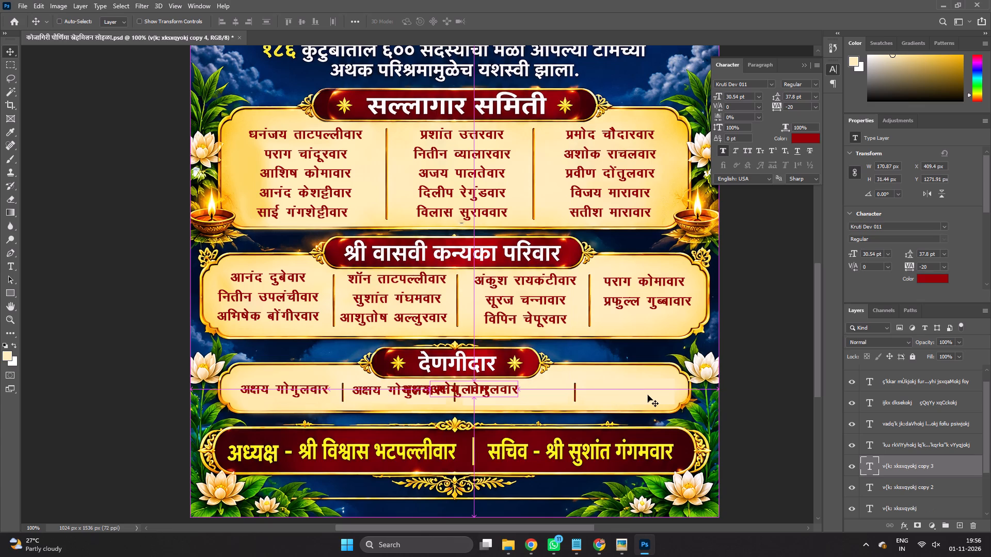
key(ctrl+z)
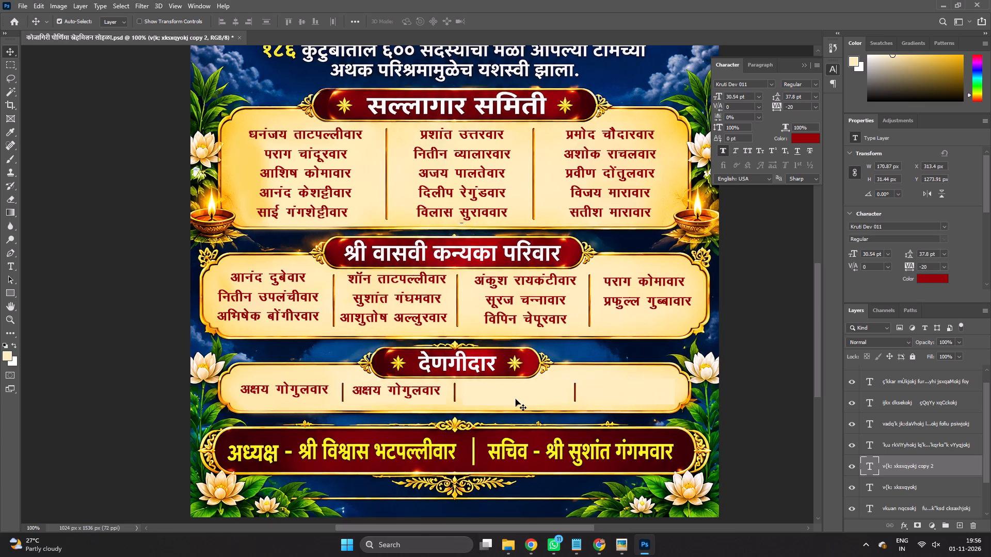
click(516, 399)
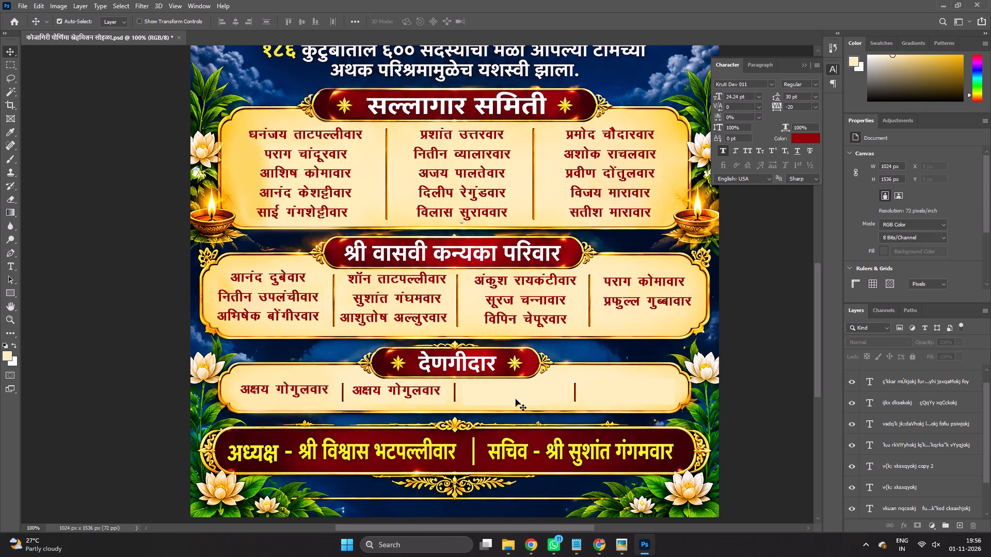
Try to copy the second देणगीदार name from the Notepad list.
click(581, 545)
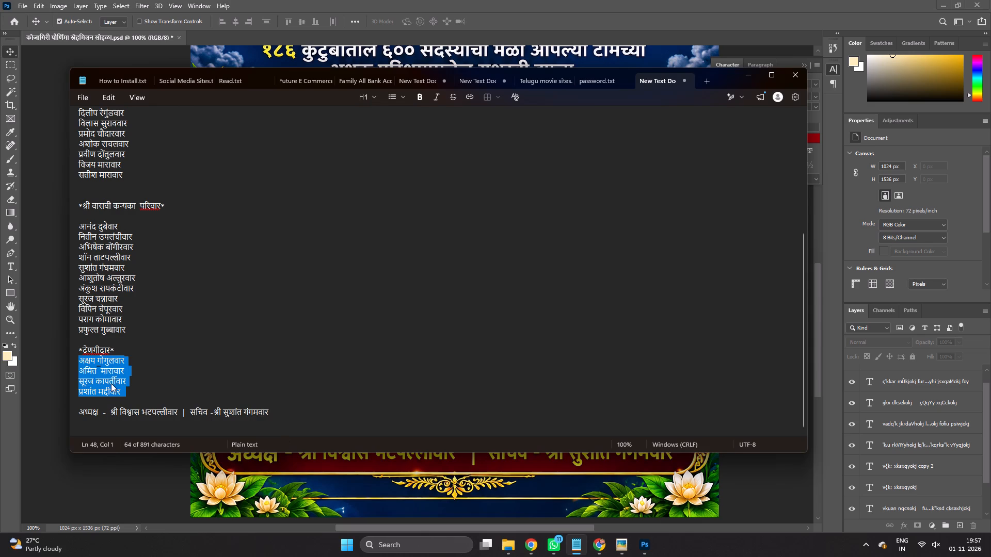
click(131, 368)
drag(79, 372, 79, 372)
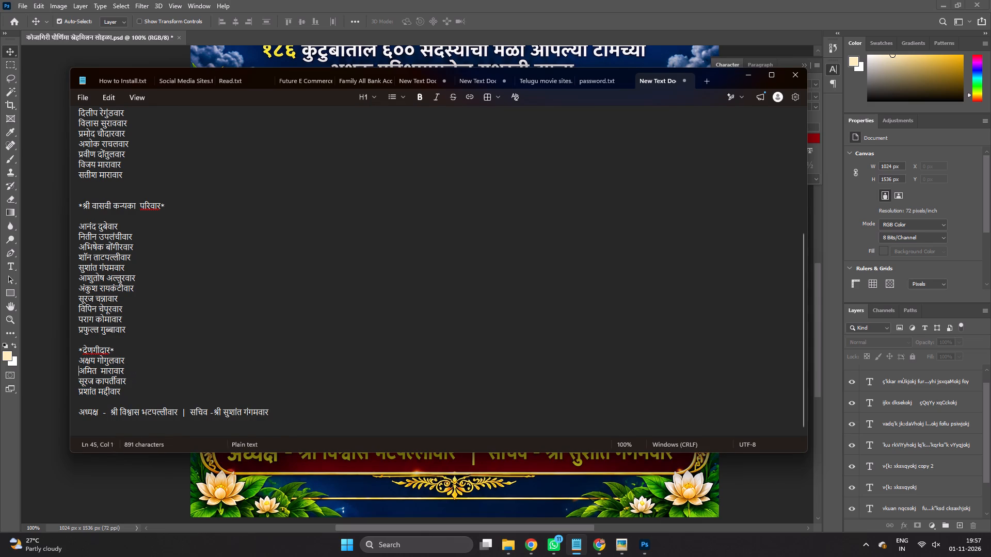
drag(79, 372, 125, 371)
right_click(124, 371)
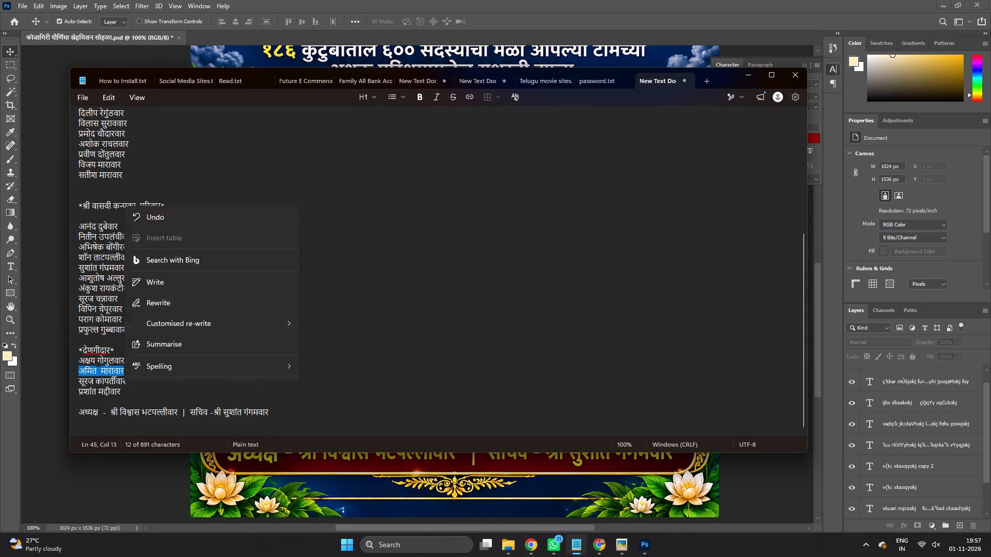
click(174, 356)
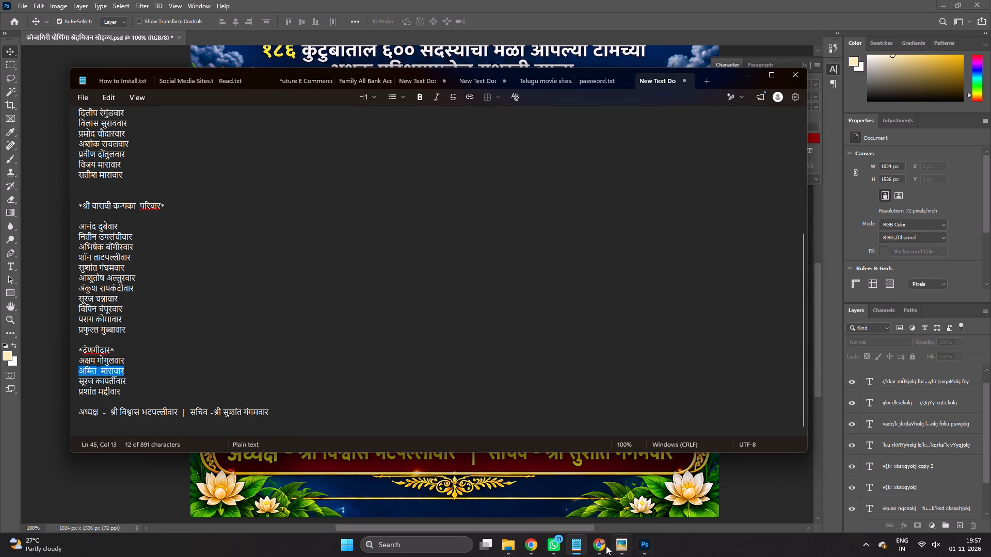
Copy the second converted देणगीदार name from the KrutiDev text on the Unicode To KrutiDev converter page in Chrome.
click(536, 546)
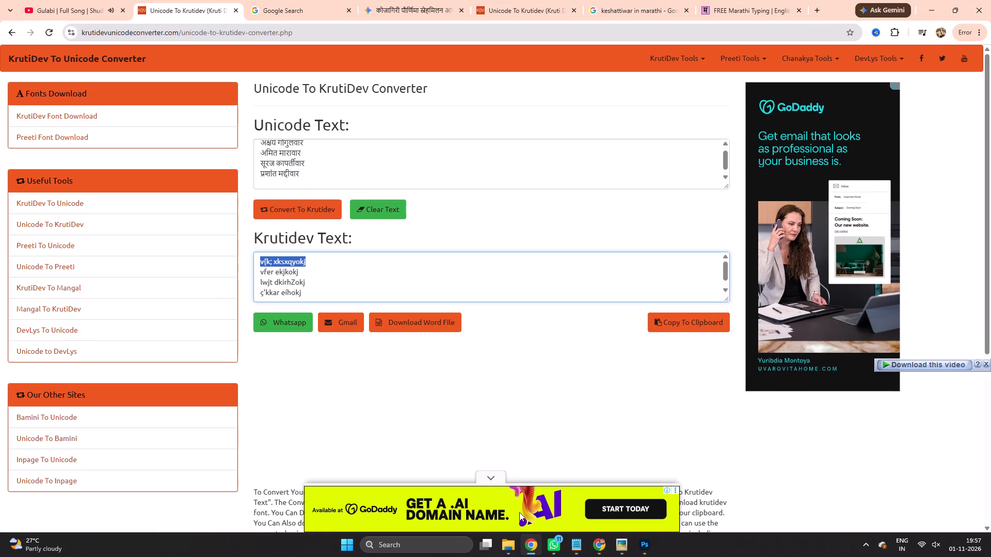
drag(309, 272, 252, 274)
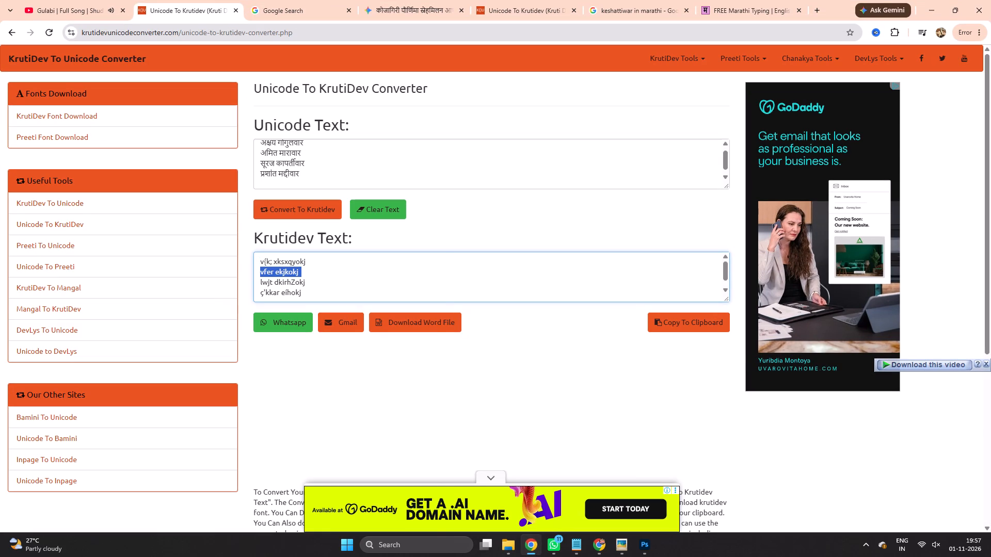
right_click(274, 271)
click(296, 284)
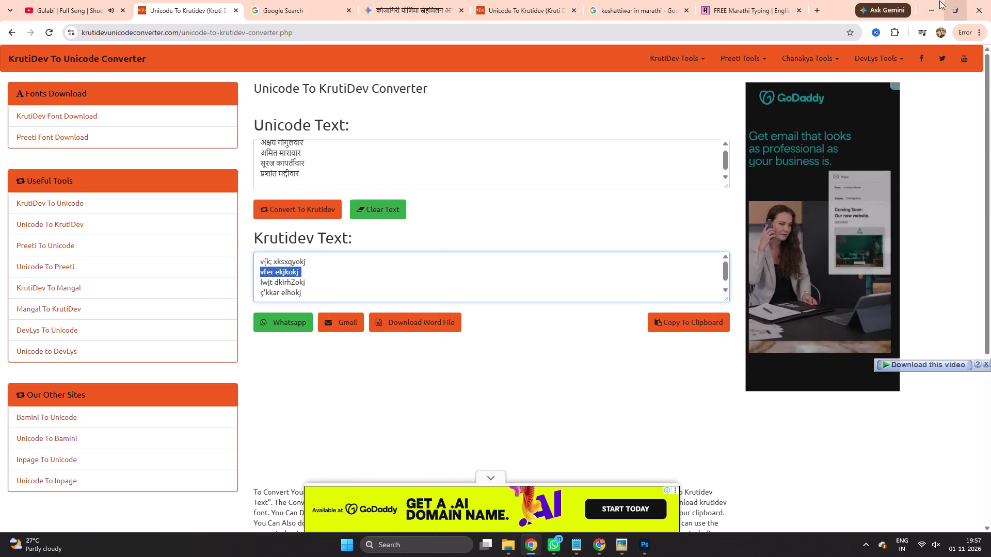
click(936, 2)
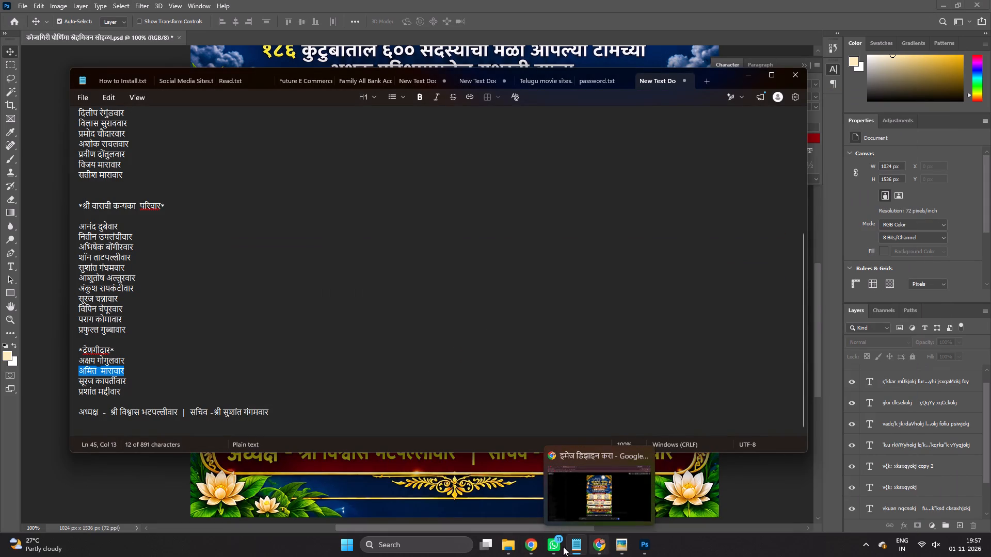
click(536, 544)
click(603, 552)
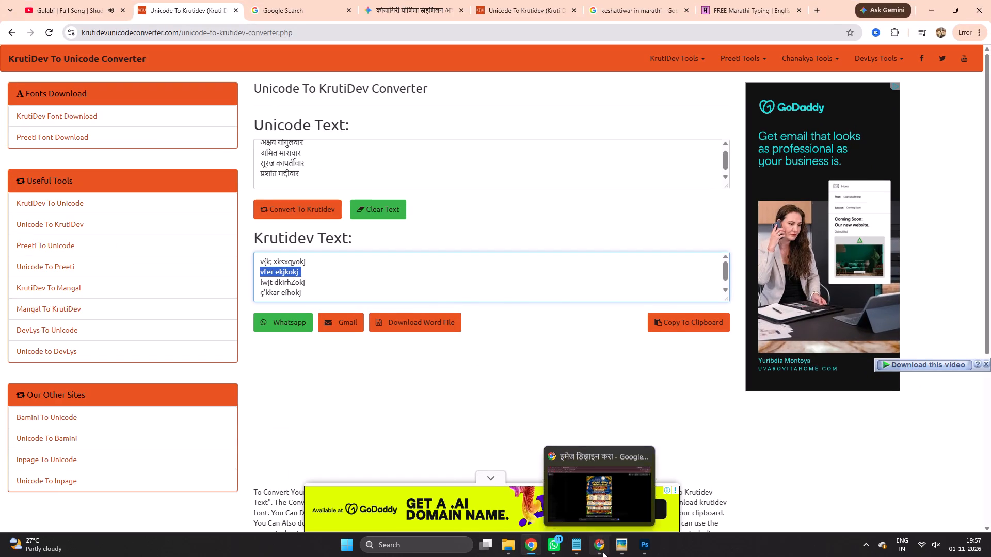
click(603, 552)
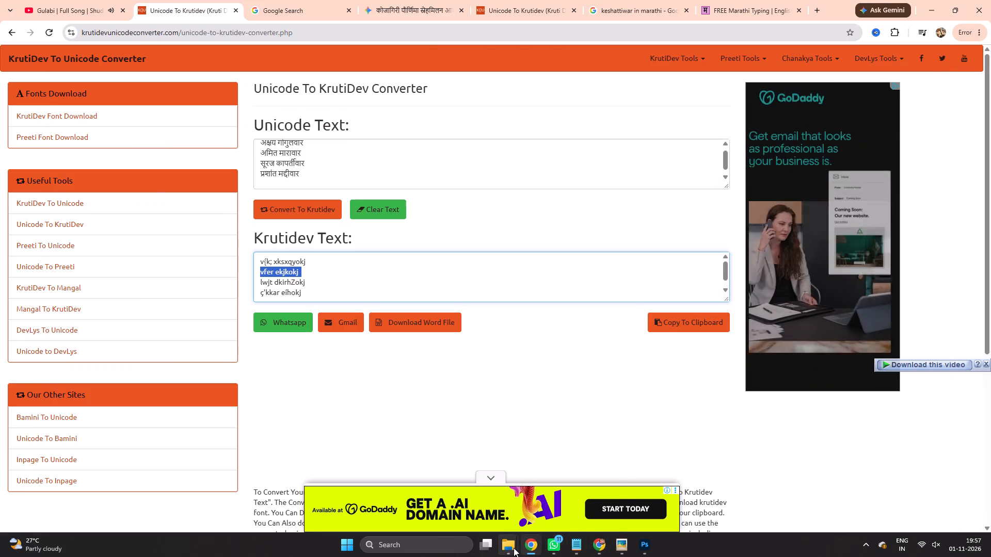
click(930, 0)
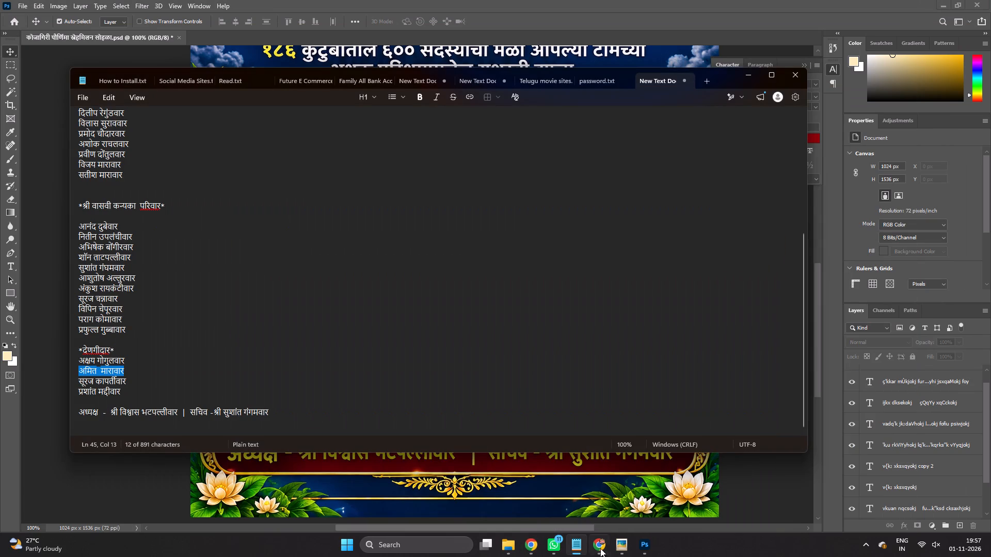
In Photoshop, replace the second देणगीदार cell's text with the copied name, remove the trailing characters and nudge it slightly down.
click(650, 542)
double_click(372, 387)
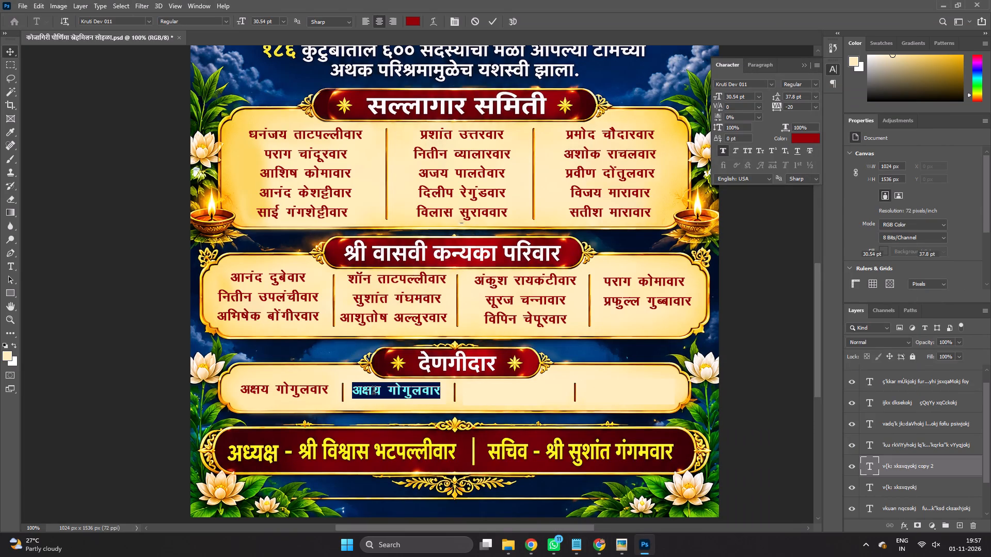
key(ctrl+v)
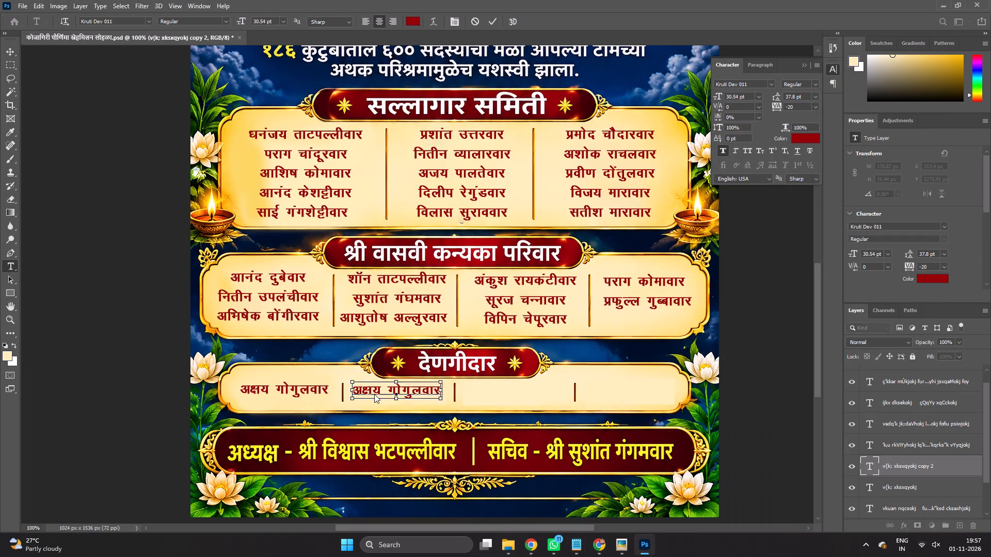
key(BackSpace)
key(BackSpace)
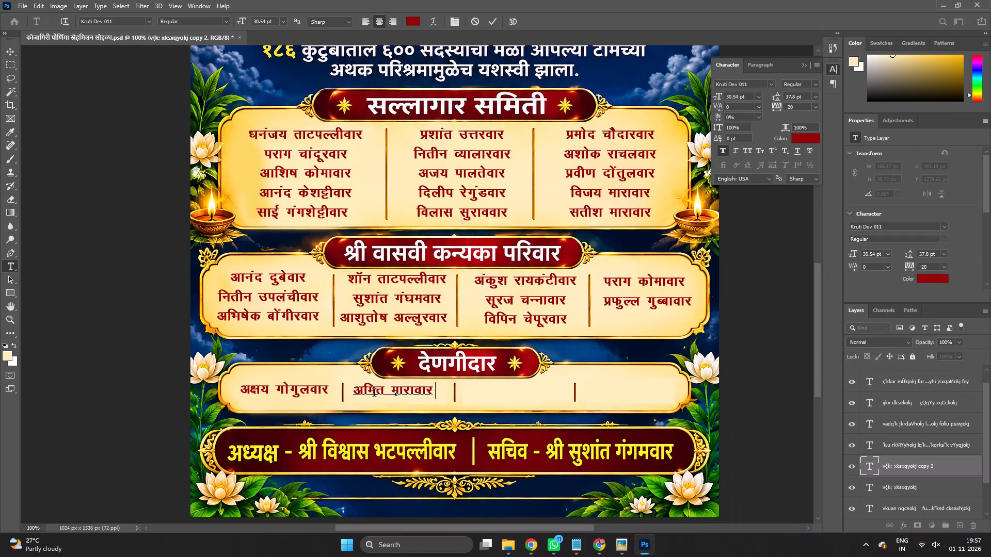
click(493, 17)
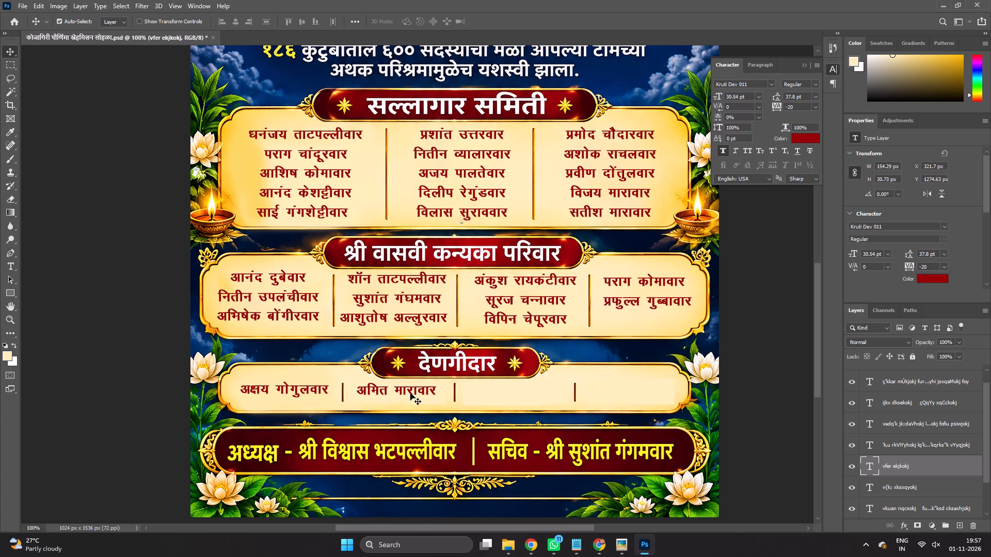
click(409, 392)
key(Down)
Duplicate the second cell's name into the third देणगीदार cell and center it between the dividers, at X about 551 px.
alt+drag(408, 392, 526, 393)
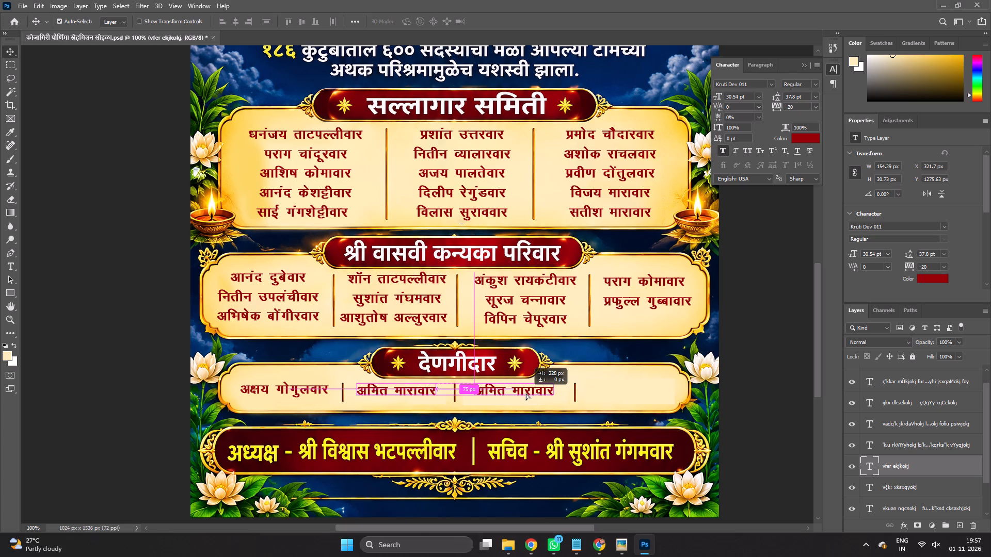
alt+drag(526, 393, 539, 393)
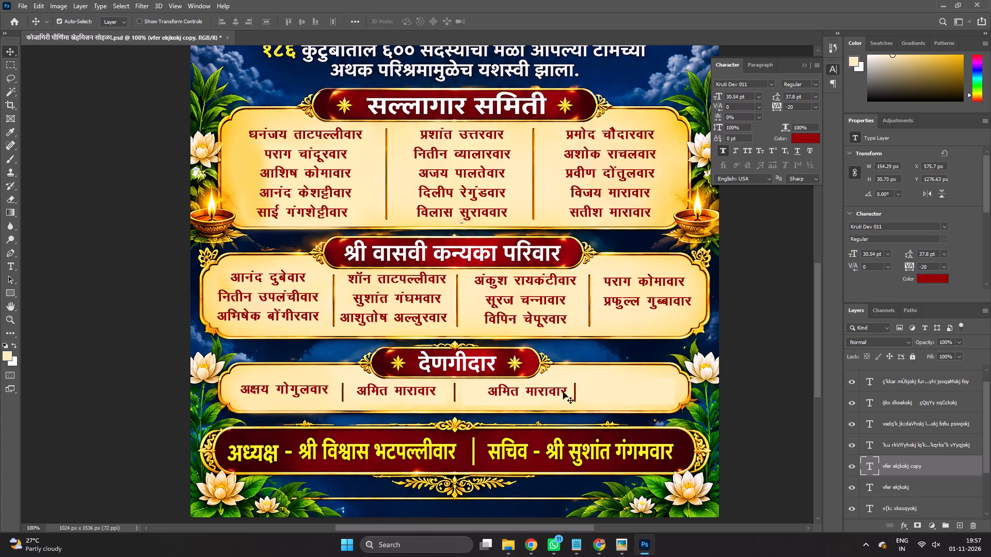
click(540, 389)
key(Left)
key(Left)
key(Left)
key(Left)
key(Left)
key(Left)
key(Left)
key(Left)
key(Left)
key(Left)
key(Left)
key(Left)
key(Left)
key(Left)
key(Left)
key(Left)
key(Left)
key(Left)
key(Left)
key(Left)
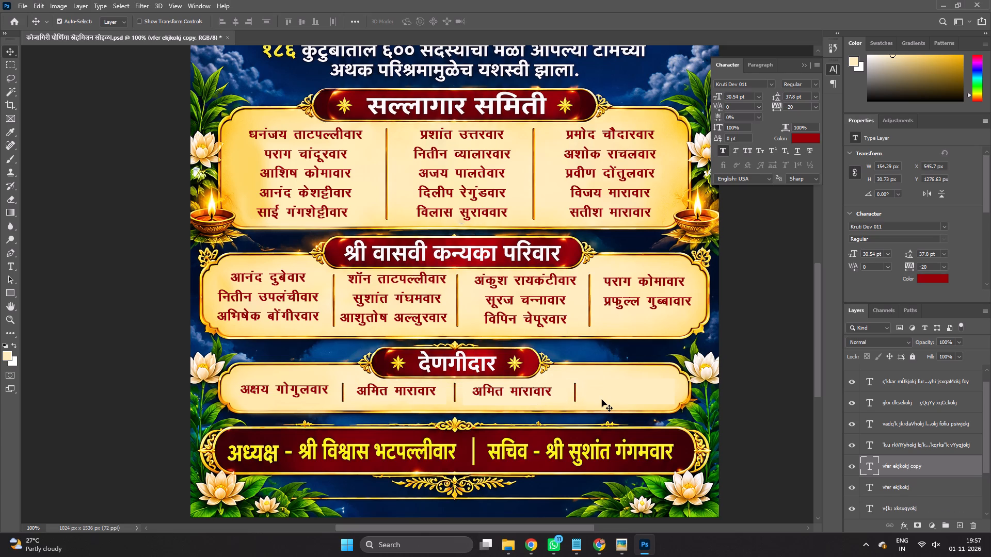
key(Right)
key(Right)
key(Right)
key(Right)
key(Right)
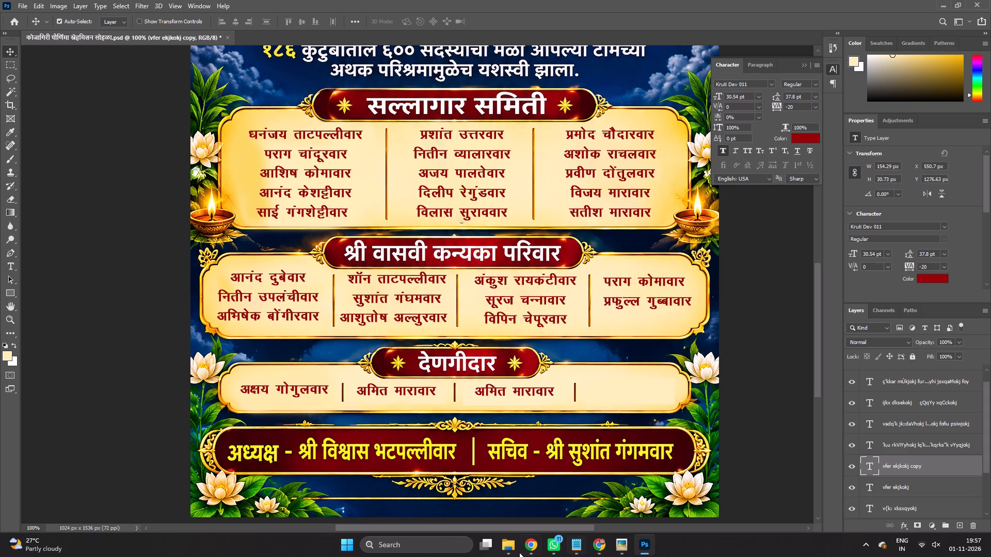
Replace the third देणगीदार cell's duplicated text with the third converted name from the KrutiDev converter page in Chrome.
click(579, 546)
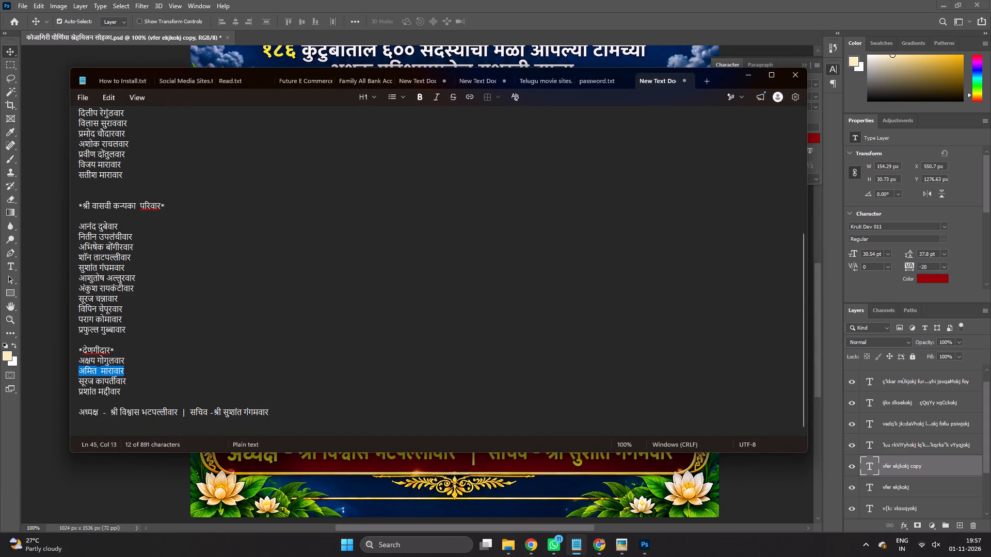
click(526, 547)
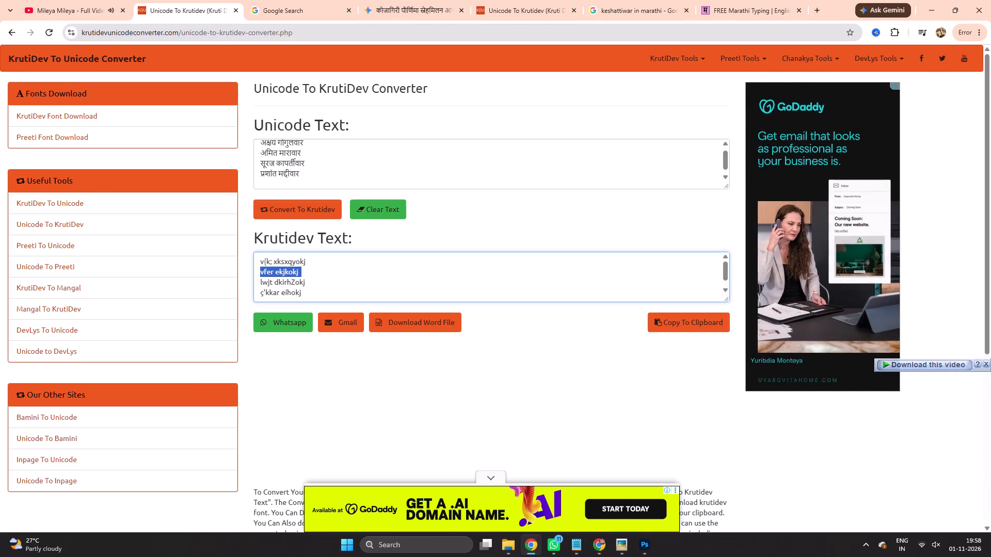
drag(318, 287, 244, 278)
key(ctrl+c)
key(ctrl+c)
key(ctrl+c)
key(ctrl+c)
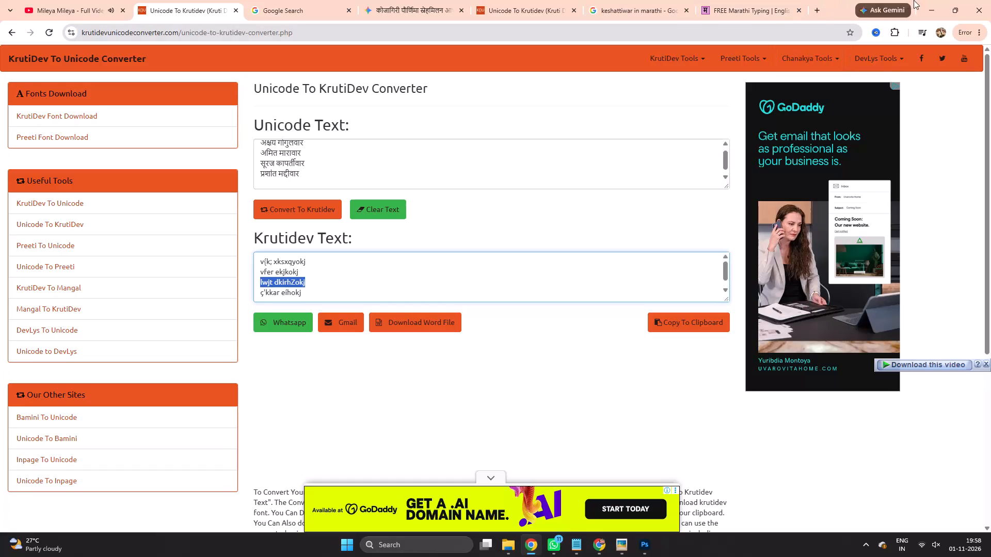
click(923, 2)
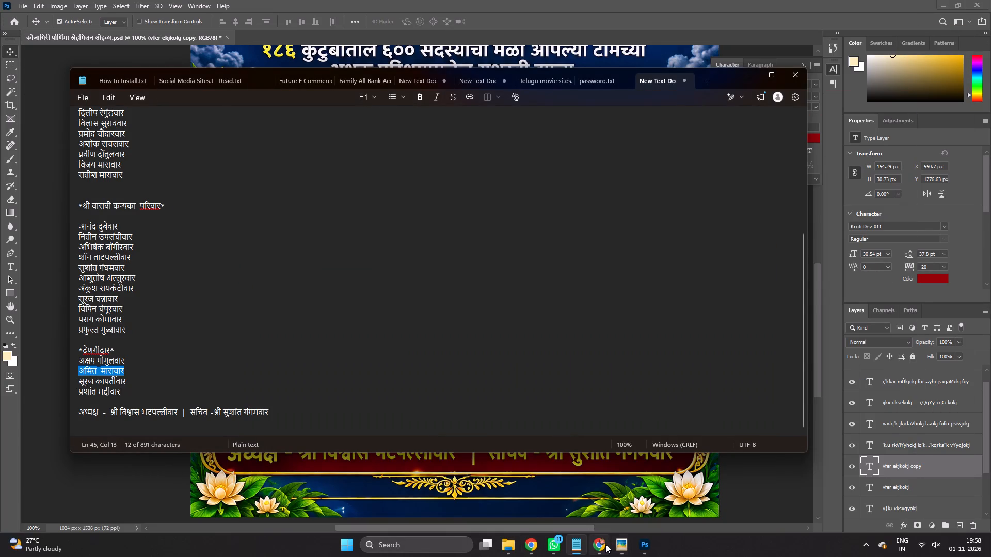
click(605, 544)
click(643, 549)
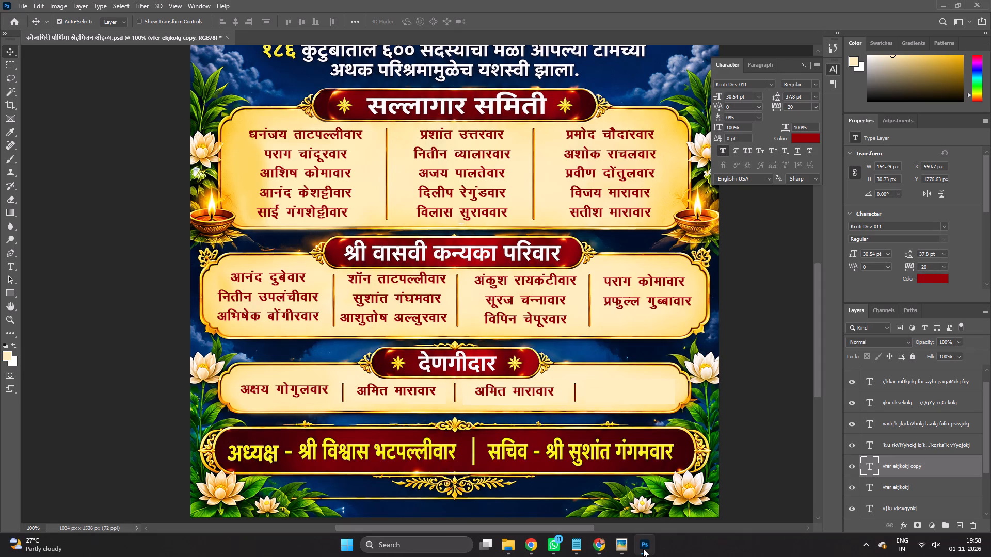
double_click(506, 390)
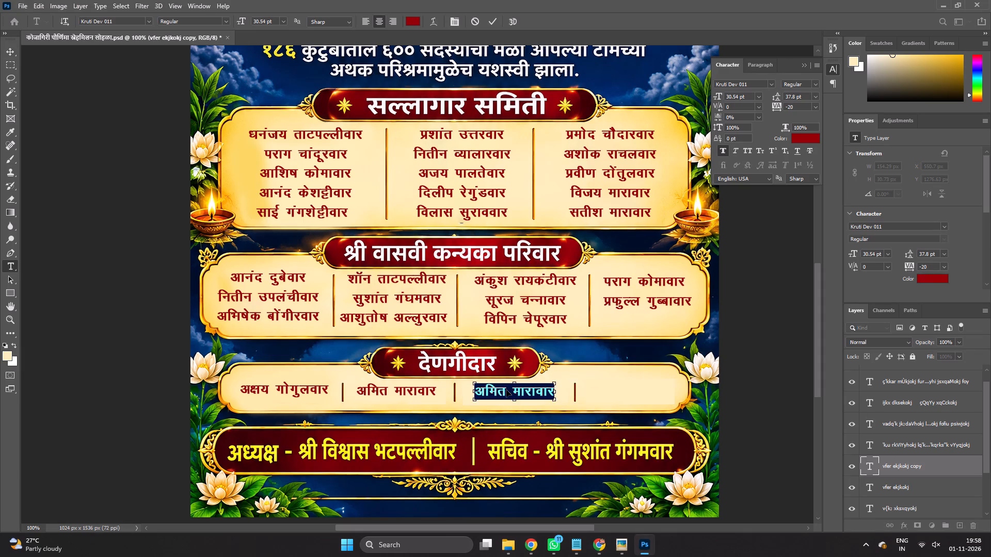
key(ctrl+v)
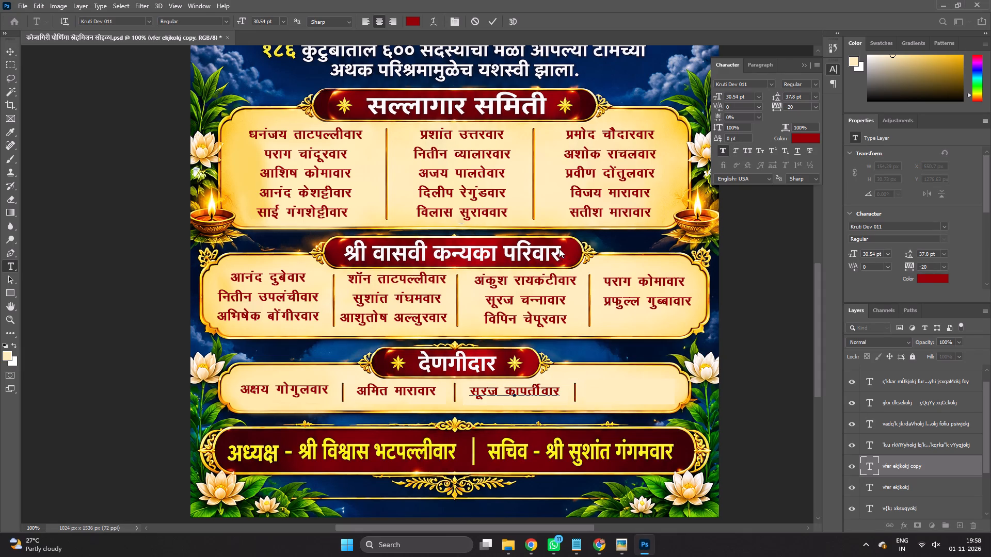
click(492, 22)
Duplicate the third cell's name into the fourth देणगीदार cell, level with it and at X about 765 px.
alt+click(523, 388)
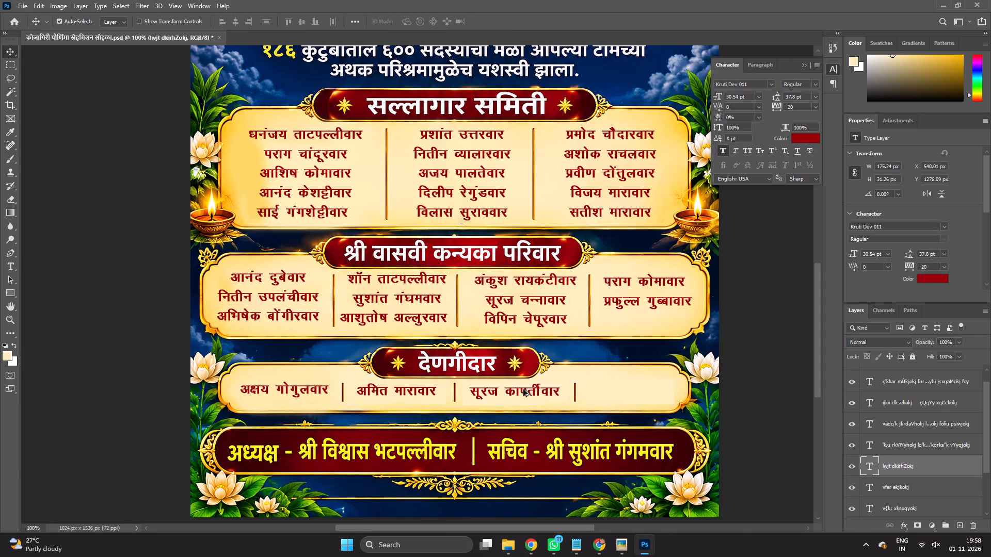
alt+drag(521, 391, 636, 391)
click(615, 390)
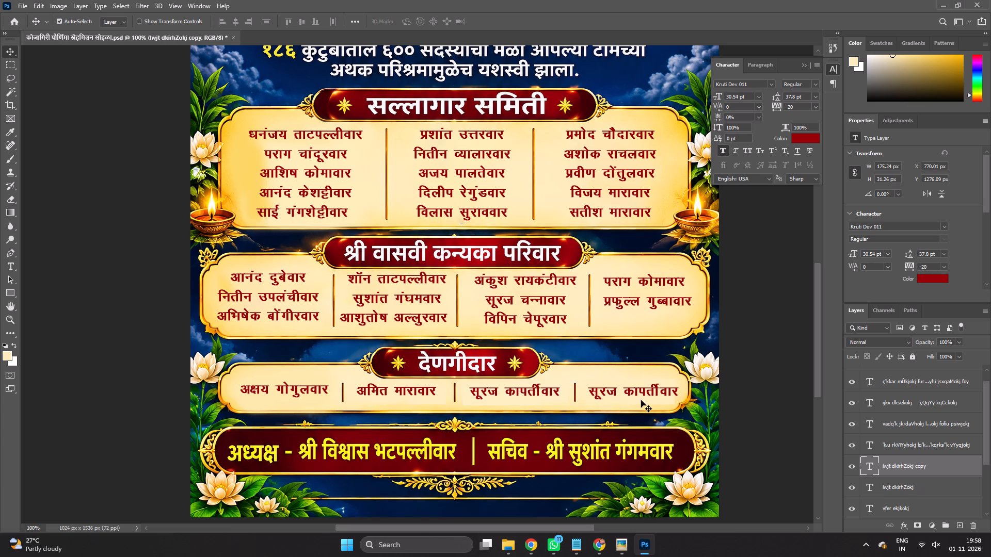
key(Left)
key(Left)
key(Left)
key(Up)
key(Left)
key(Left)
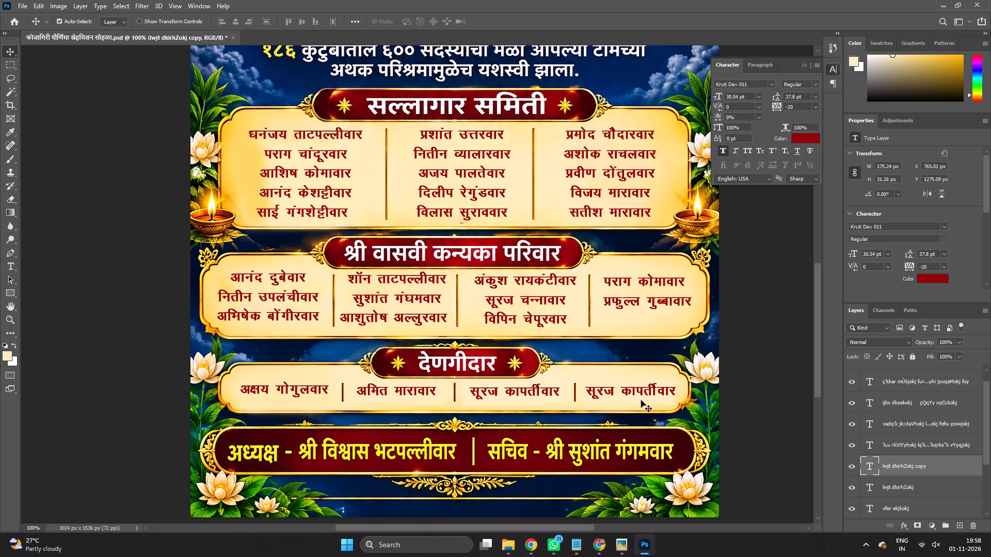
key(Down)
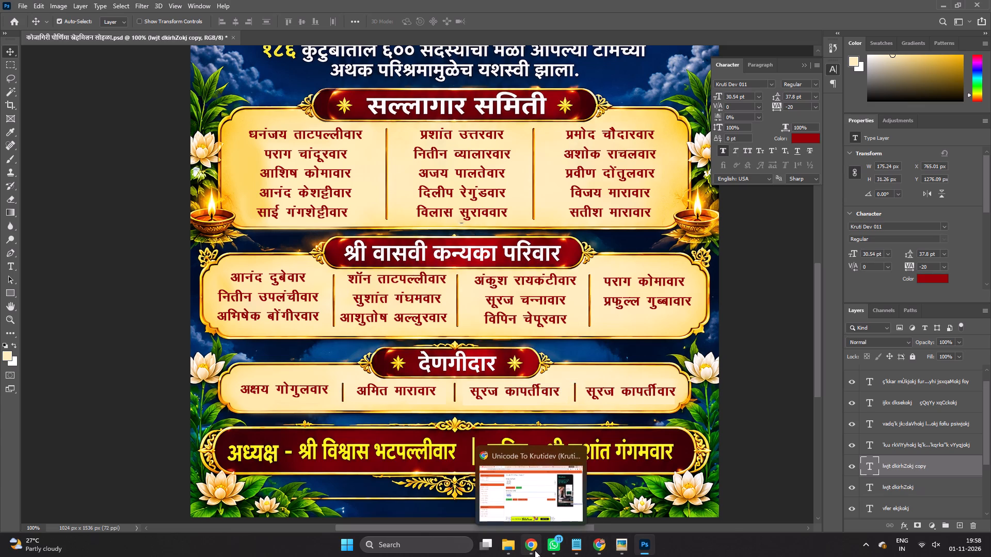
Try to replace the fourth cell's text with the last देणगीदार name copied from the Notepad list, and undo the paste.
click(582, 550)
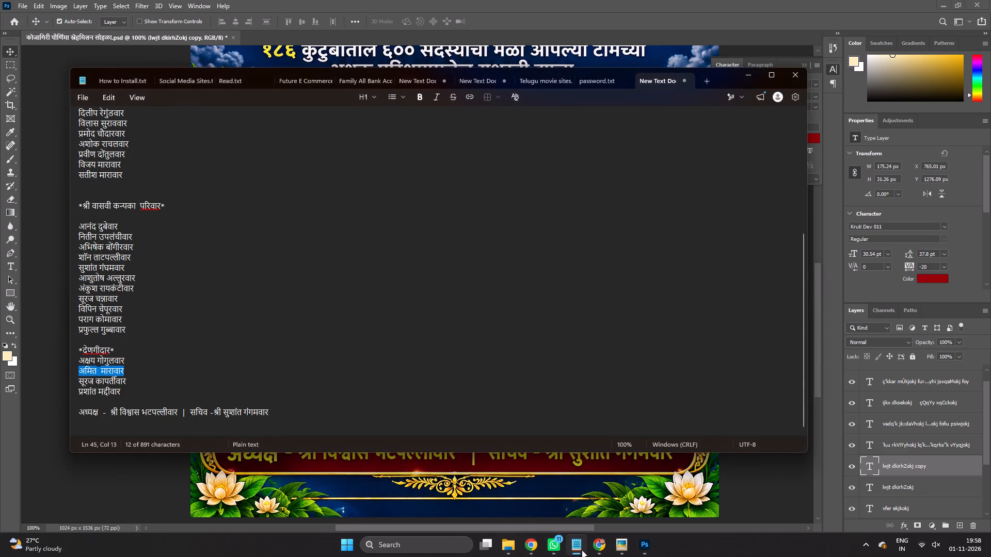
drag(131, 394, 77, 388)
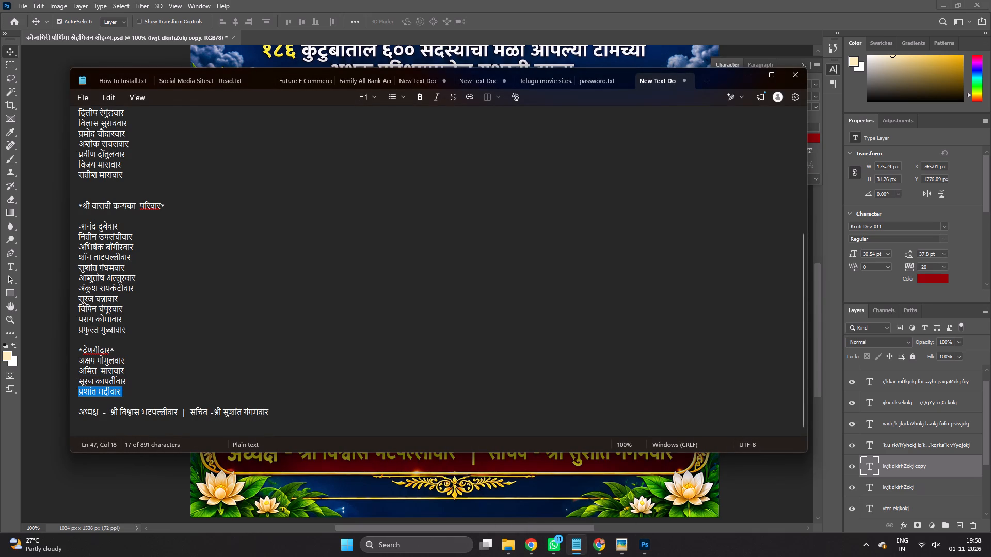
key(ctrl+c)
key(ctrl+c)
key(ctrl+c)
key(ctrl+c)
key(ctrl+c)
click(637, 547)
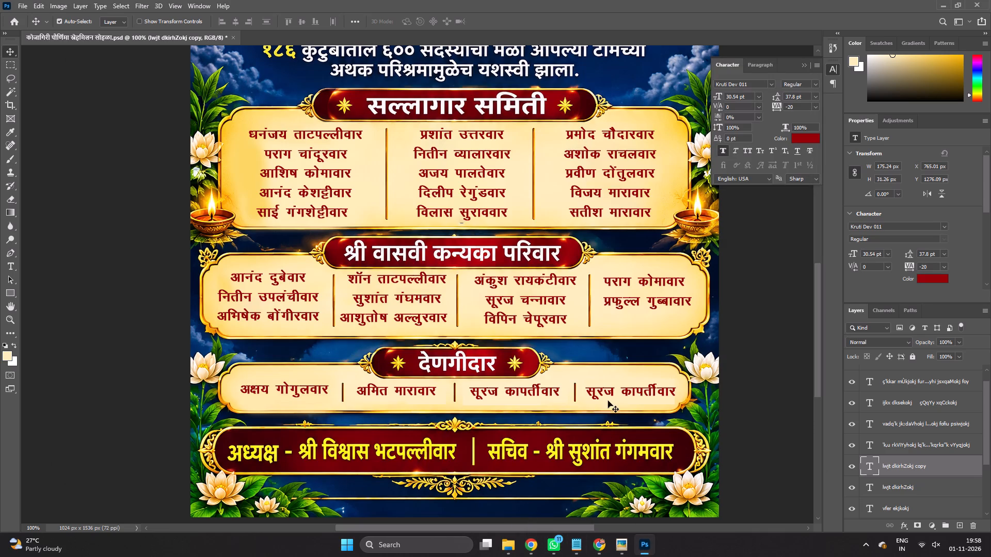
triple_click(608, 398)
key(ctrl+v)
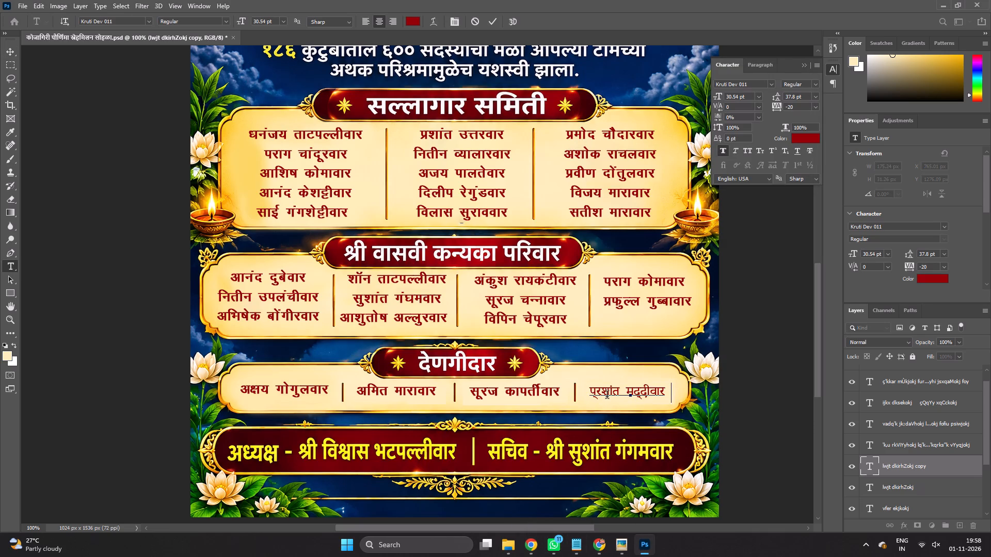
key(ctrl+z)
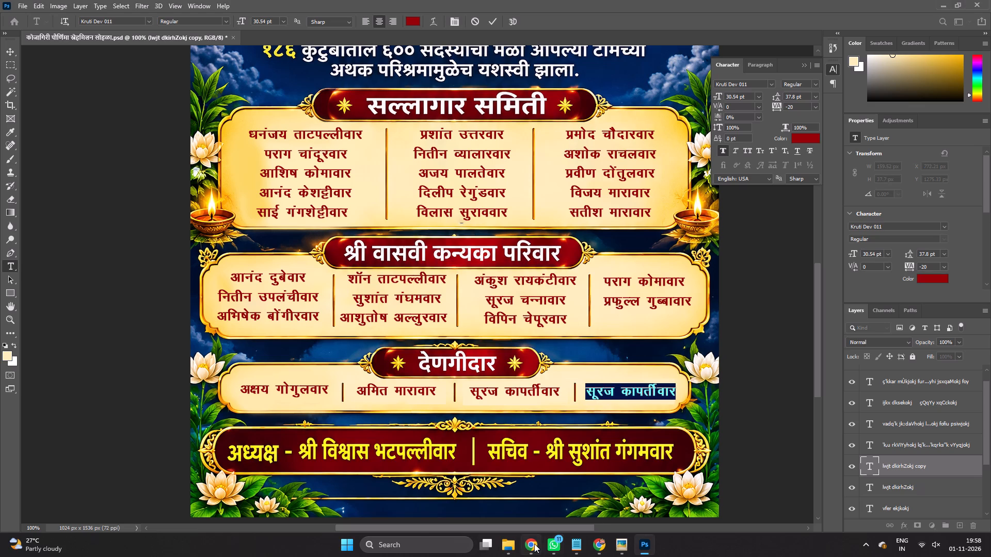
Replace the fourth देणगीदार cell's duplicated text with the last converted name from the KrutiDev converter page in Chrome.
click(534, 544)
drag(306, 292, 209, 289)
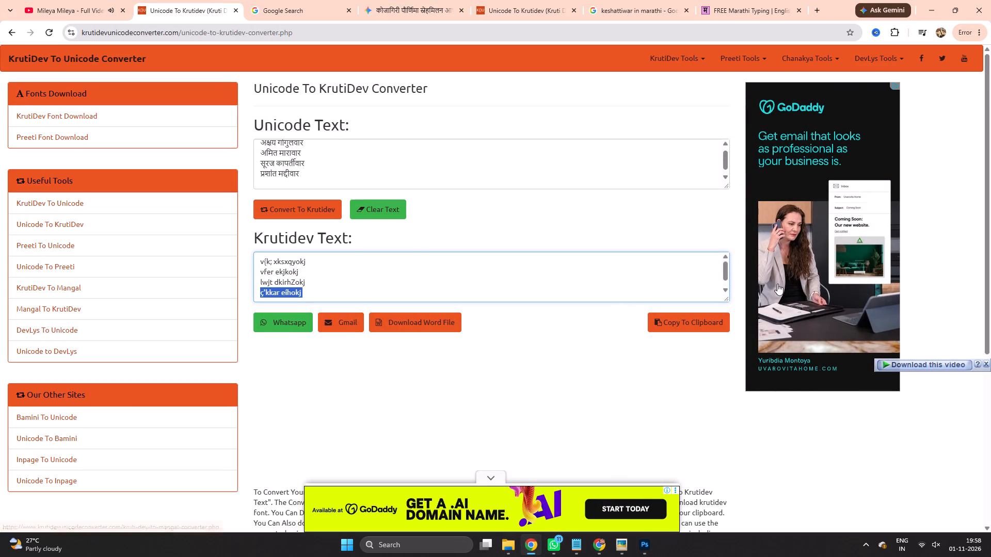
key(ctrl+c)
key(ctrl+c)
key(ctrl+c)
click(934, 0)
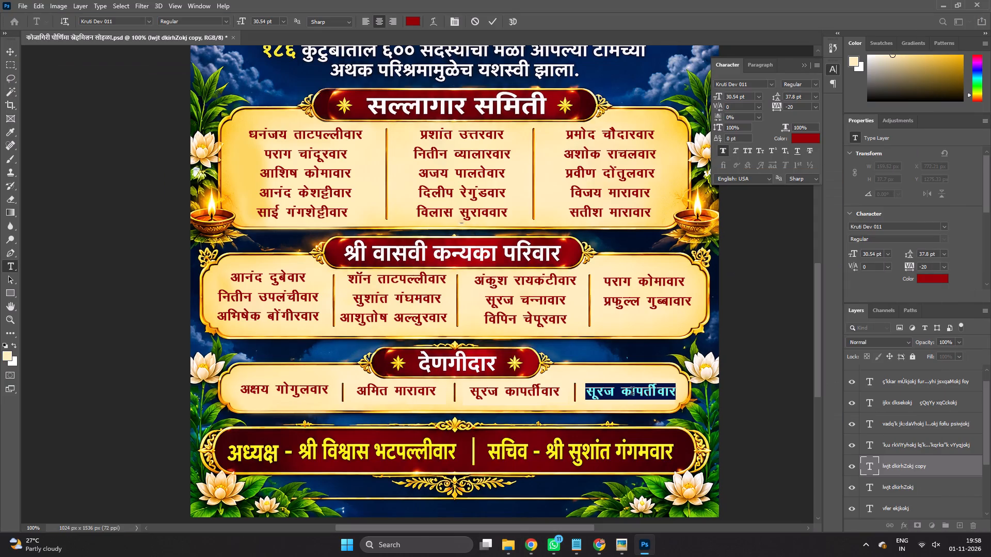
drag(586, 395, 678, 396)
key(ctrl+v)
key(BackSpace)
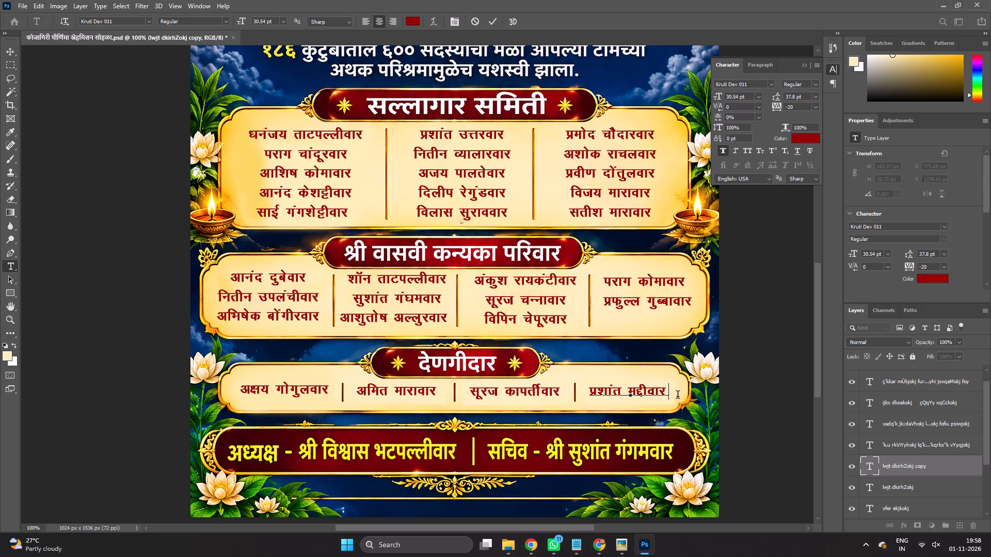
click(488, 19)
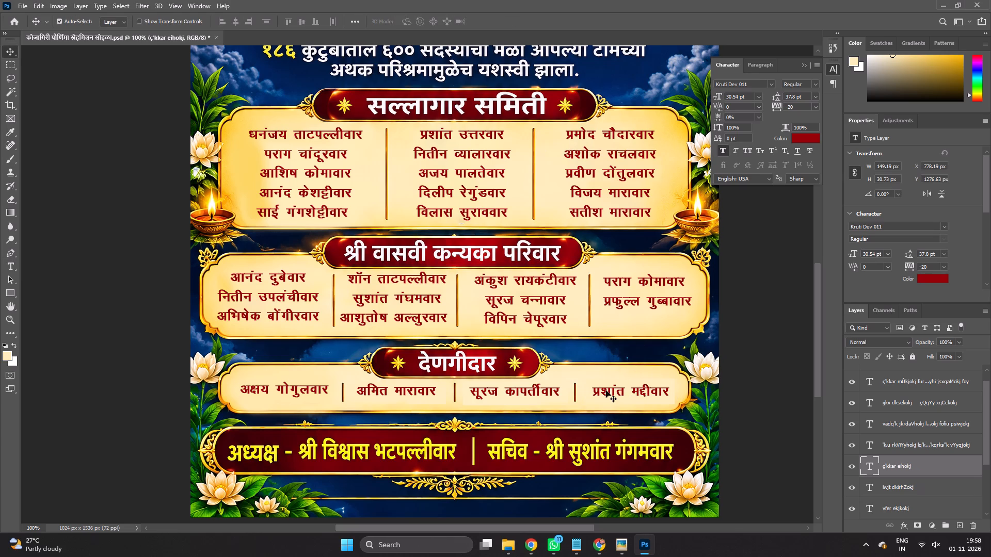
Nudge the fourth देणगीदार name slightly so it sits level with the other names in the row, and deselect it.
click(612, 390)
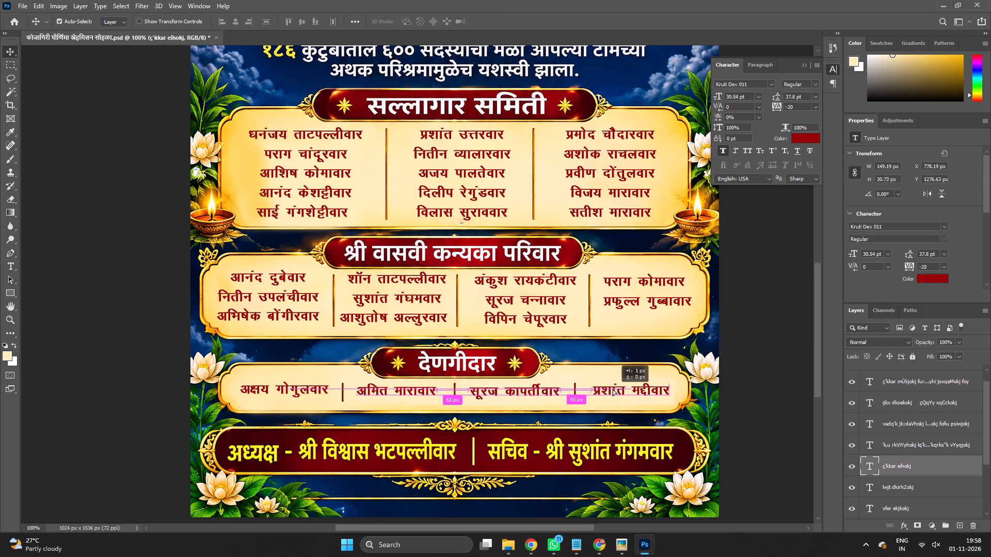
click(608, 374)
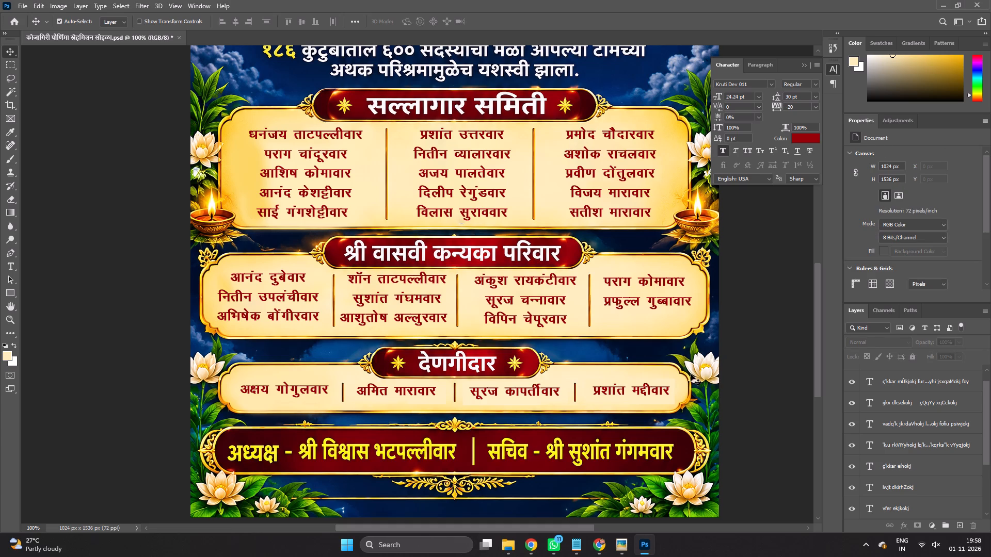
Save the finished poster document with the whole poster in view at 50%.
key(z)
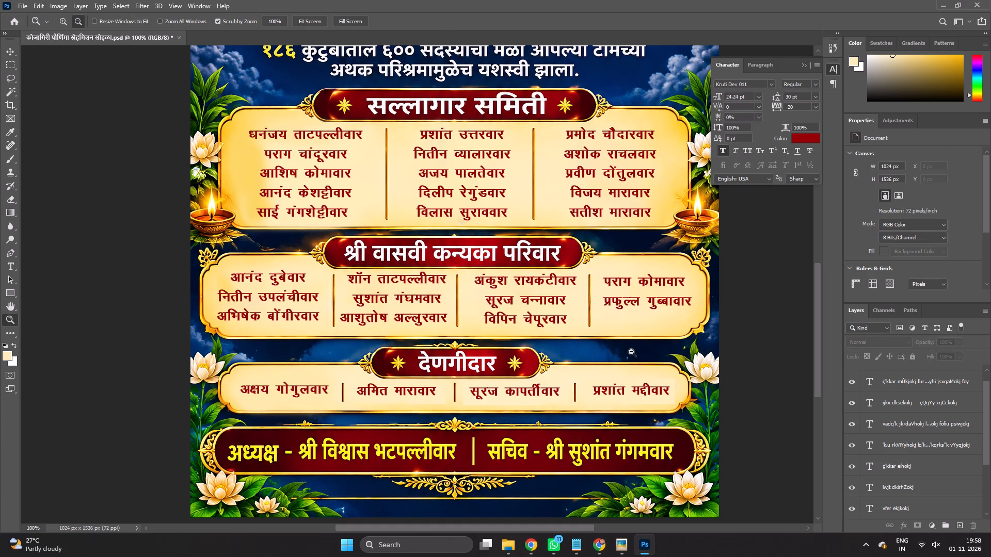
alt+double_click(631, 352)
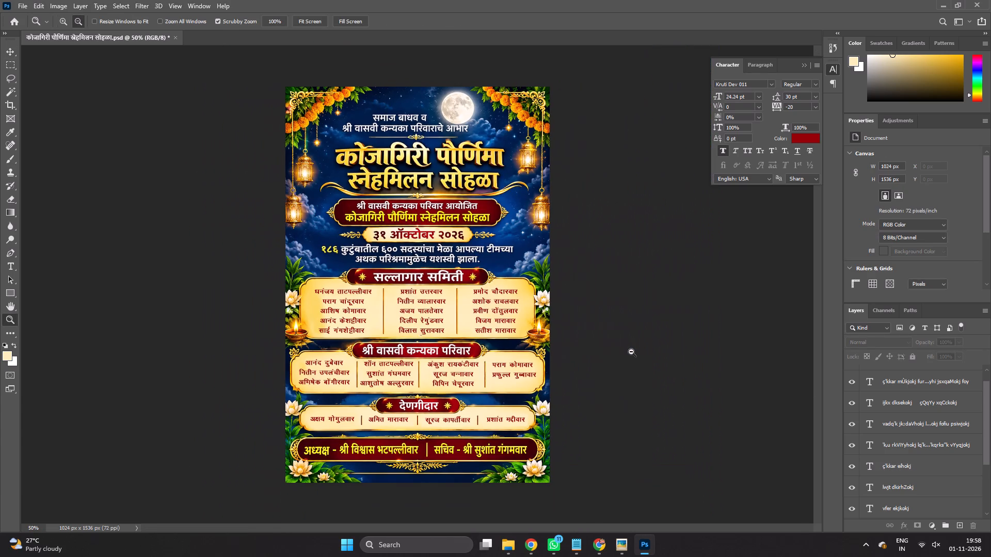
key(ctrl+s)
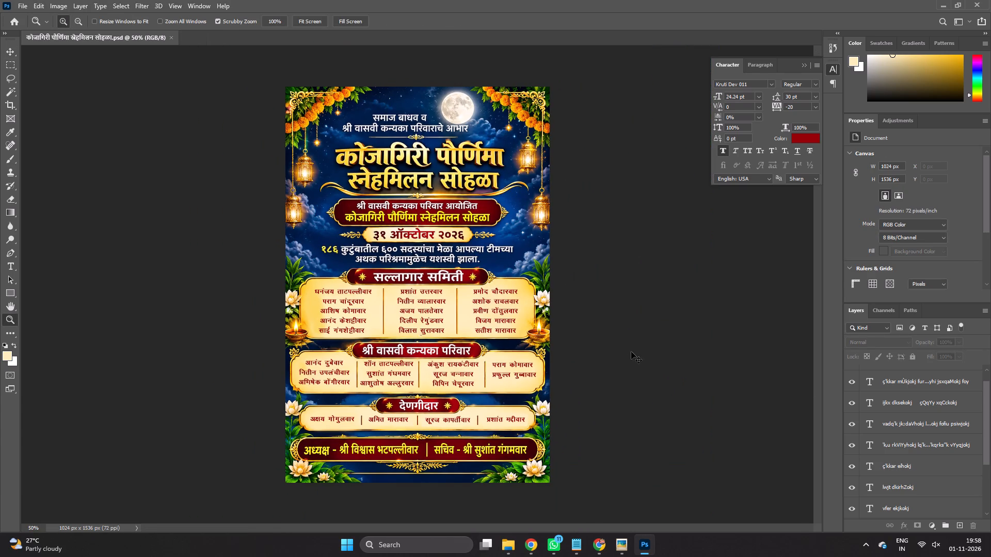
key(ctrl+s)
key(ctrl+s)
key(ctrl+s)
key(ctrl+s)
key(ctrl+s)
key(ctrl+s)
key(ctrl+s)
key(ctrl+s)
key(ctrl+s)
key(ctrl+s)
key(ctrl+s)
key(ctrl+s)
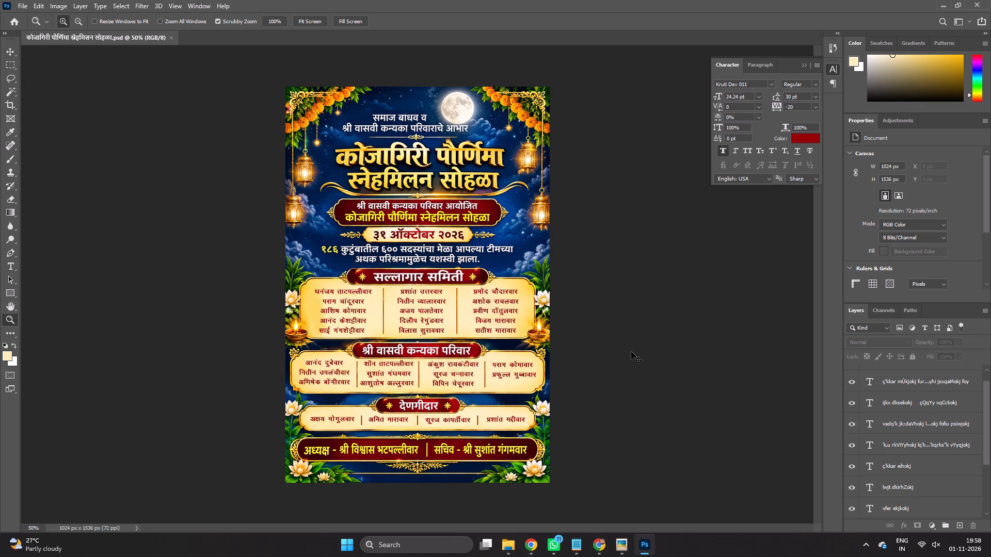
key(ctrl+s)
Save the layered poster document.
key(ctrl+s)
key(ctrl+s)
key(ctrl+s)
key(ctrl+s)
key(ctrl+s)
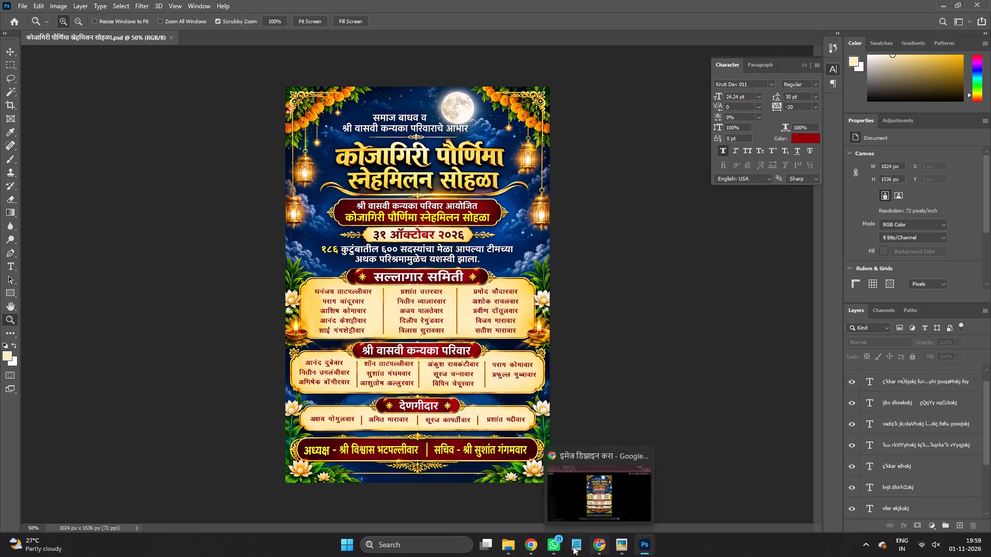
Switch to File Explorer and check the 6.35.43 PM WhatsApp reference poster in Downloads, closing the preview and folder window when done.
click(507, 547)
click(412, 477)
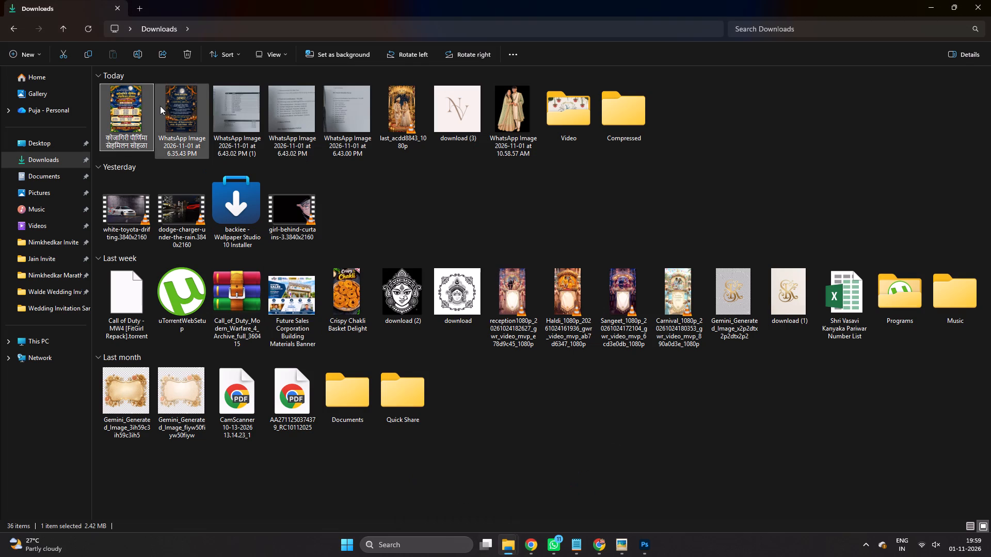
double_click(161, 106)
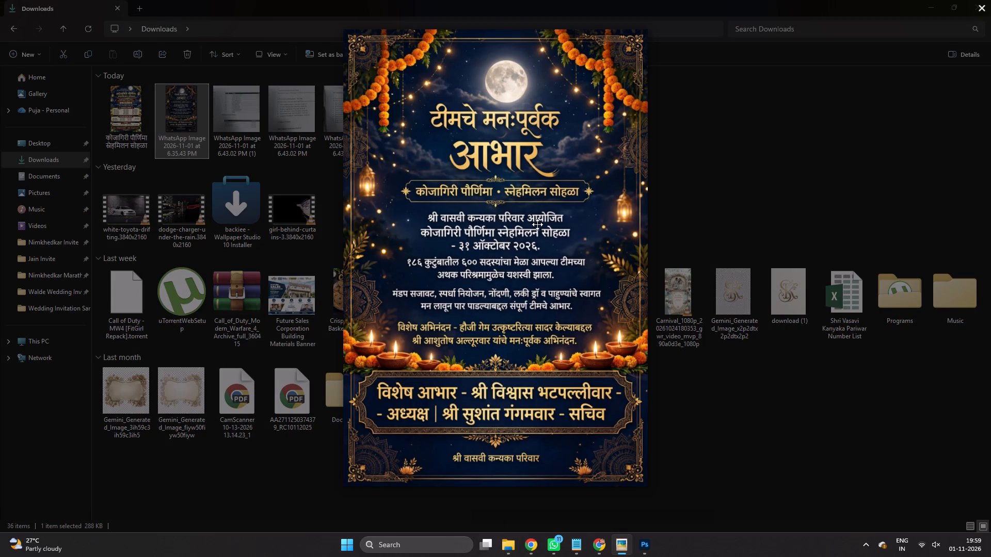
key(Escape)
click(926, 3)
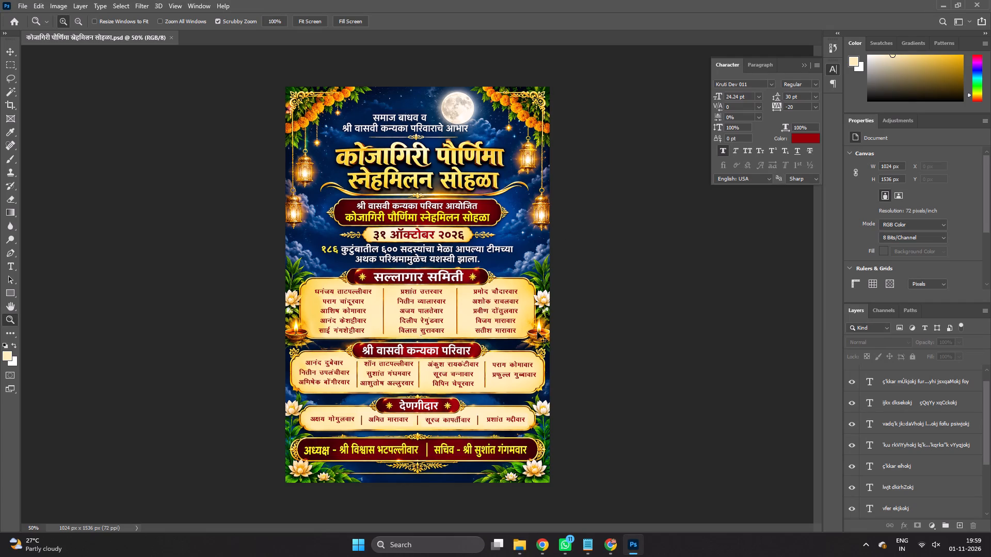
key(ctrl+s)
key(ctrl+s)
key(ctrl+s)
key(ctrl+shift+s)
click(579, 363)
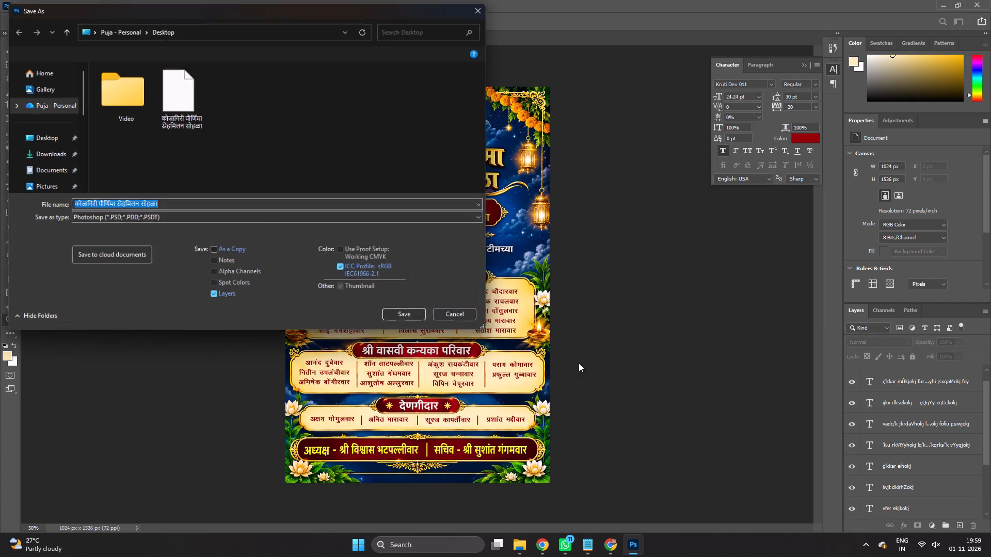
click(190, 220)
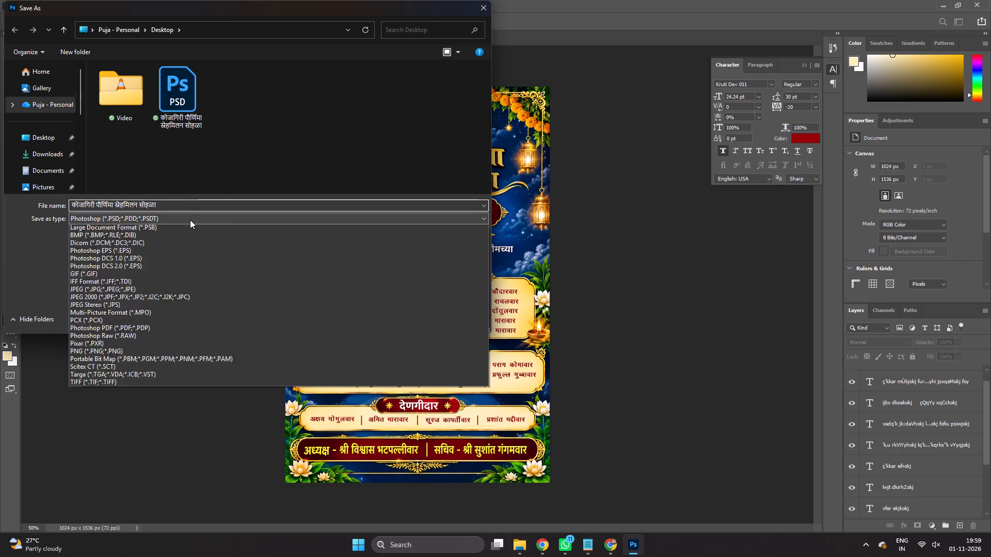
click(186, 296)
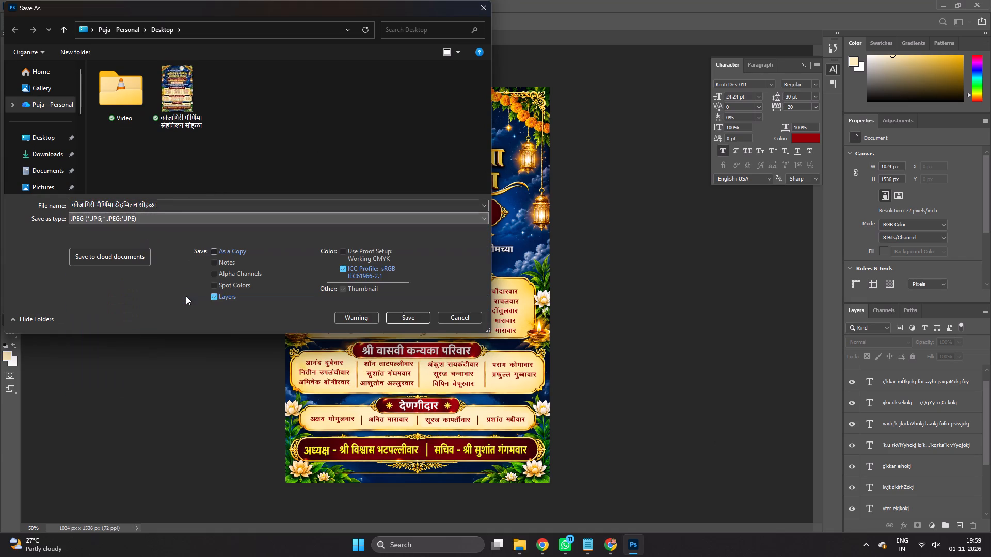